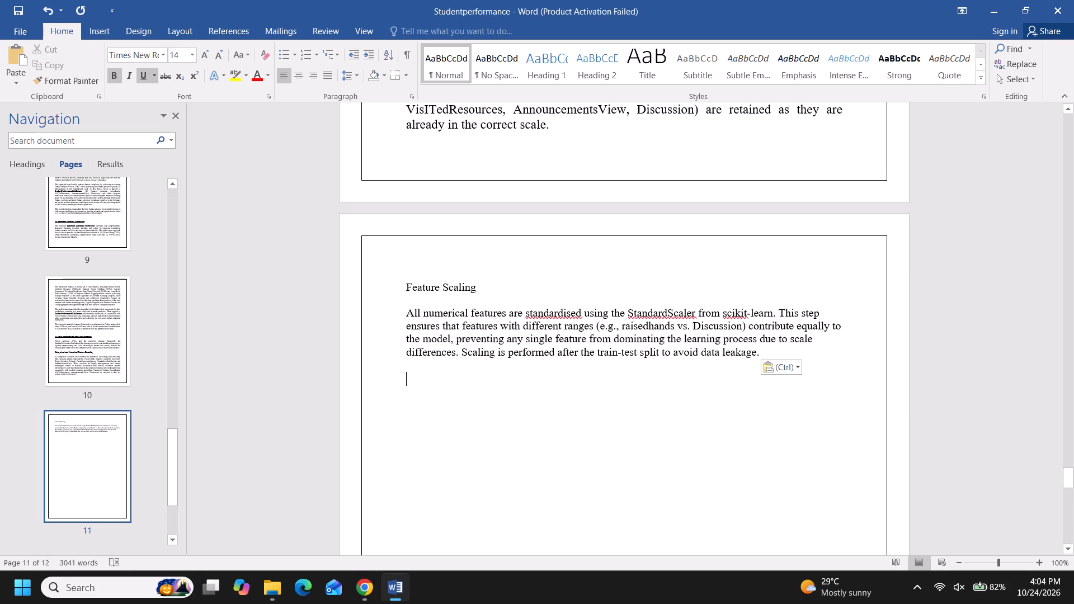
Ignore all spelling flags for "standardised", "StandardScaler" and "scikit" in the Feature Scaling paragraph.
{"action": "left_click", "coordinate": [547, 313]}
{"action": "right_click", "coordinate": [547, 313]}
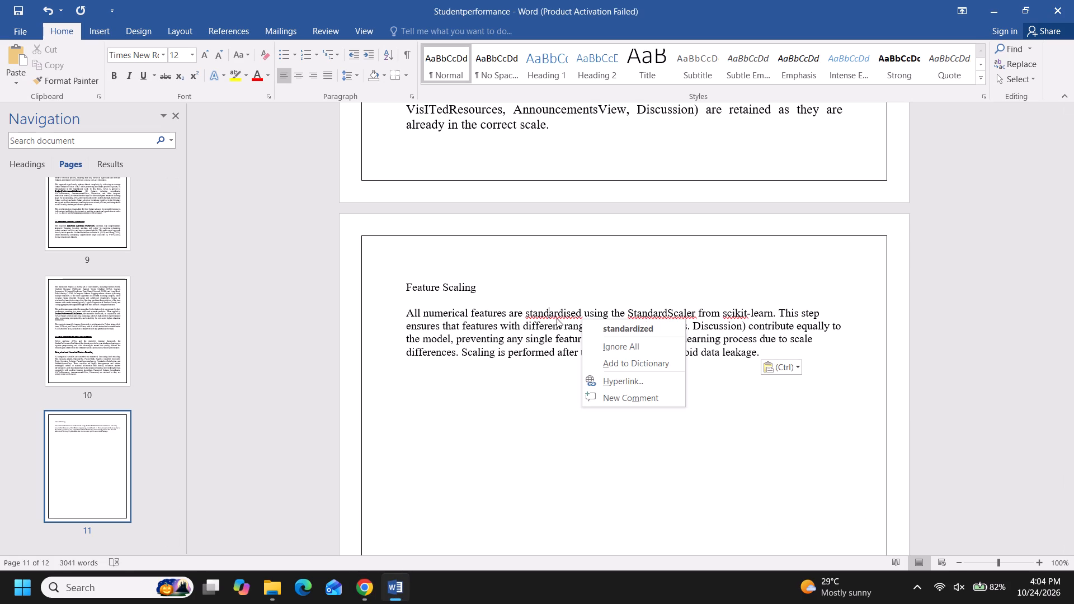
{"action": "left_click", "coordinate": [599, 345]}
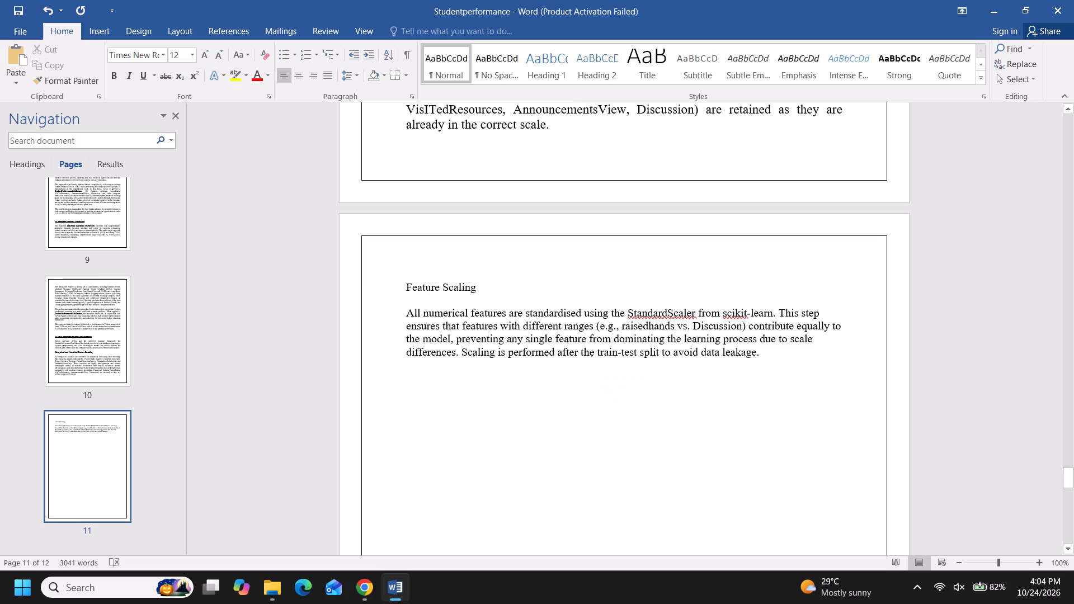
{"action": "left_click", "coordinate": [657, 306]}
{"action": "right_click", "coordinate": [657, 306]}
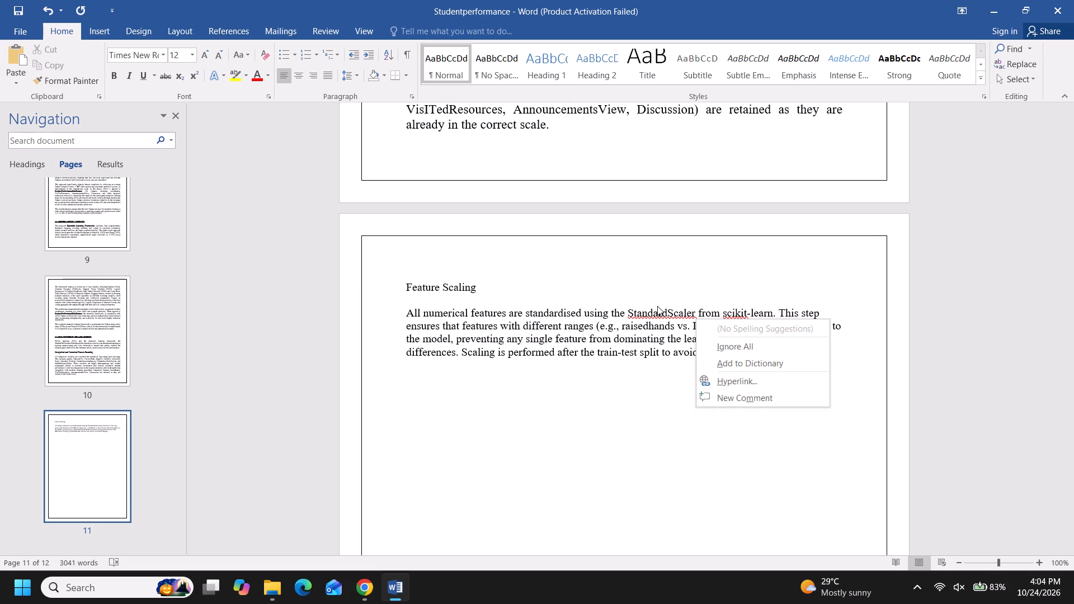
{"action": "left_click", "coordinate": [718, 342]}
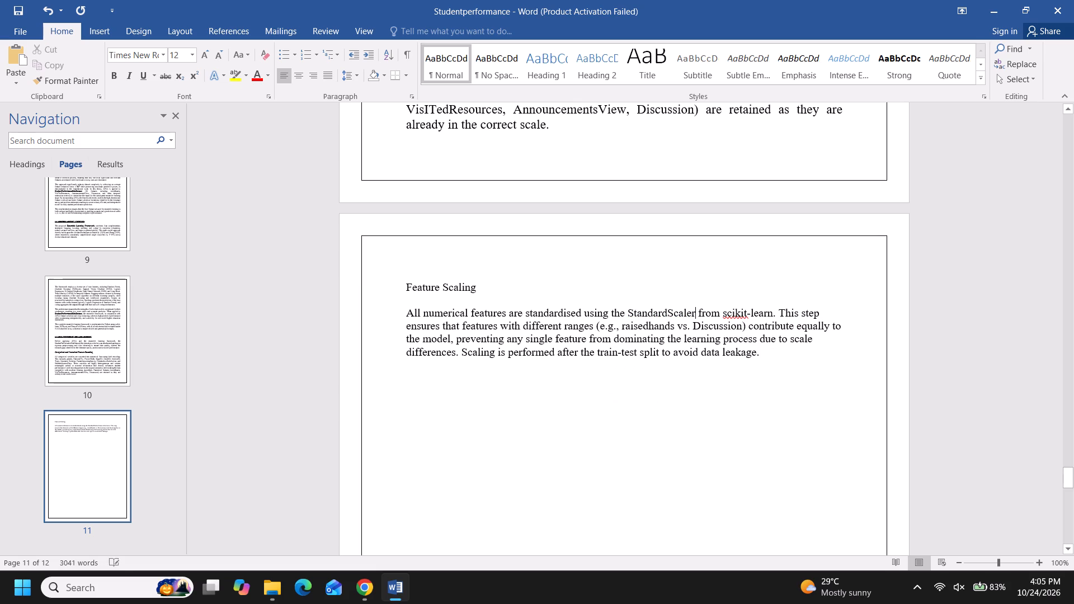
{"action": "left_click", "coordinate": [736, 308]}
{"action": "right_click", "coordinate": [736, 308]}
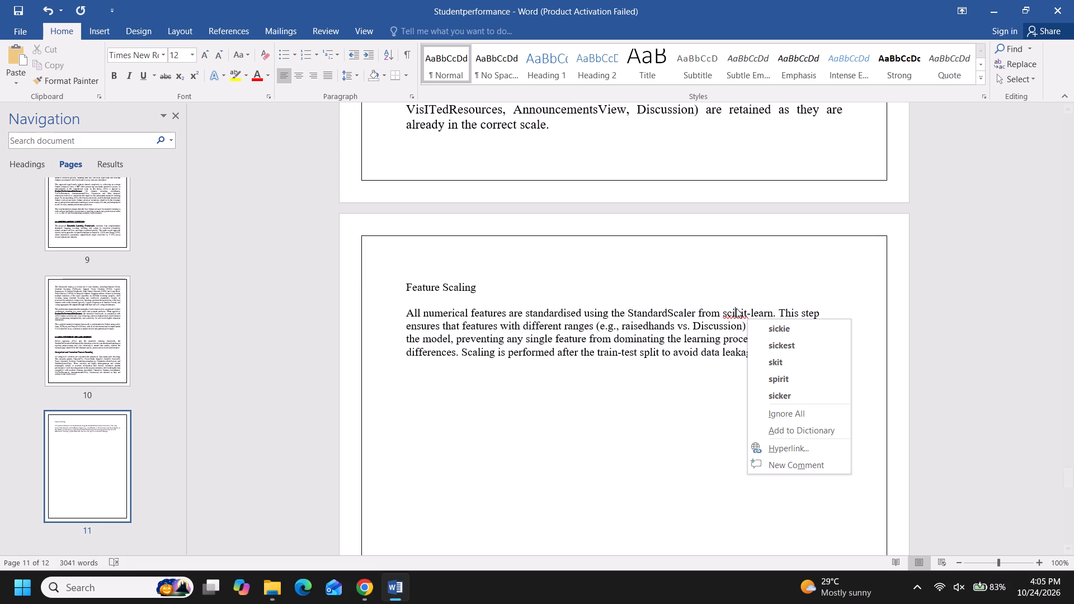
{"action": "left_click", "coordinate": [767, 412]}
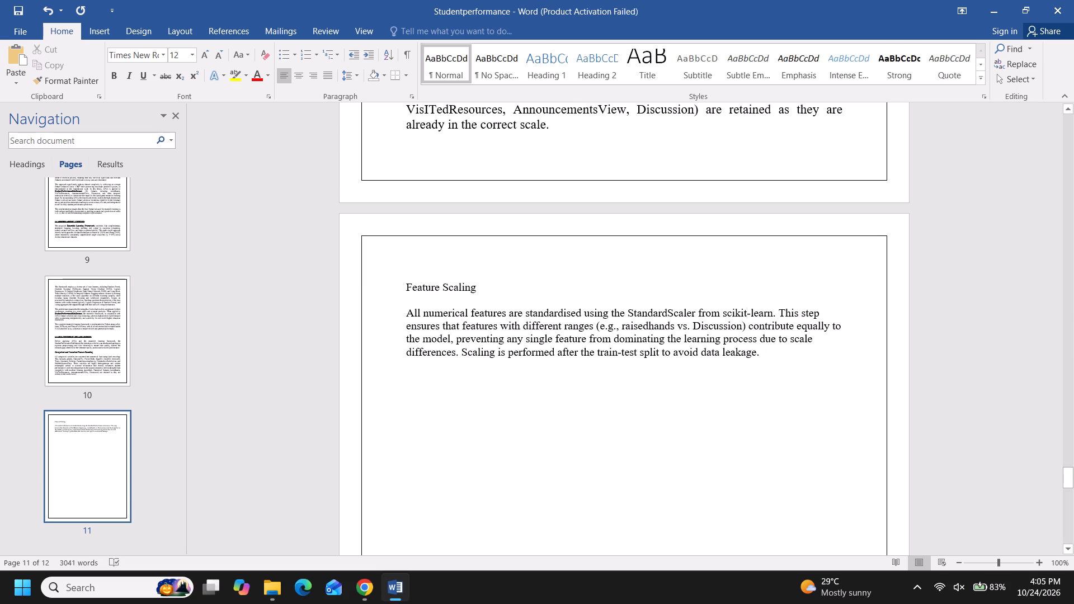
Set the "Feature Scaling" heading and its paragraph to font size 14.
{"action": "left_click_drag", "start_coordinate": [401, 285], "coordinate": [505, 348]}
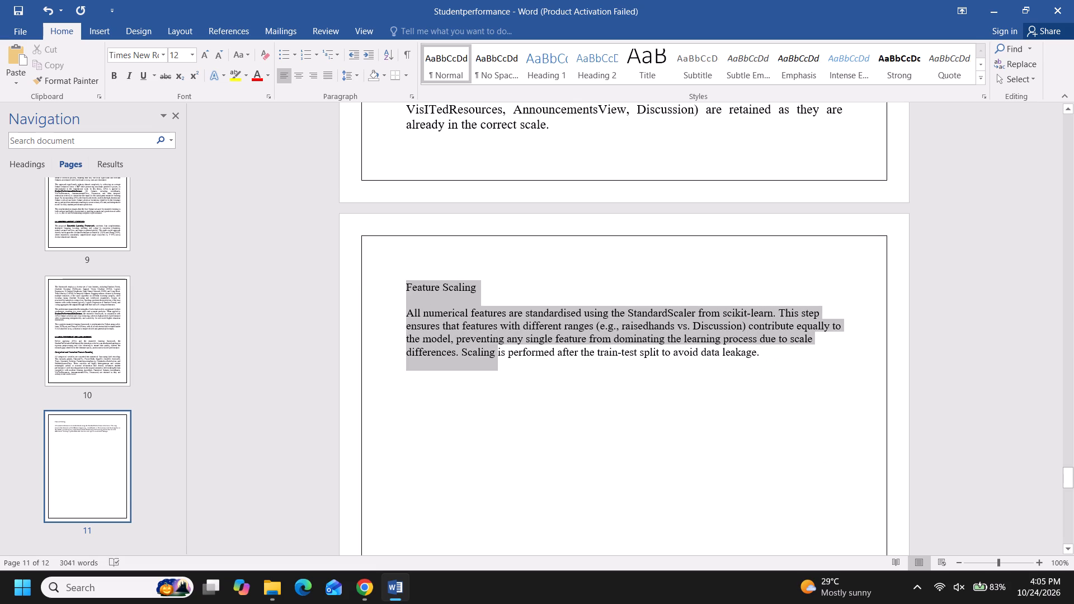
{"action": "left_click_drag", "start_coordinate": [505, 348], "coordinate": [715, 349]}
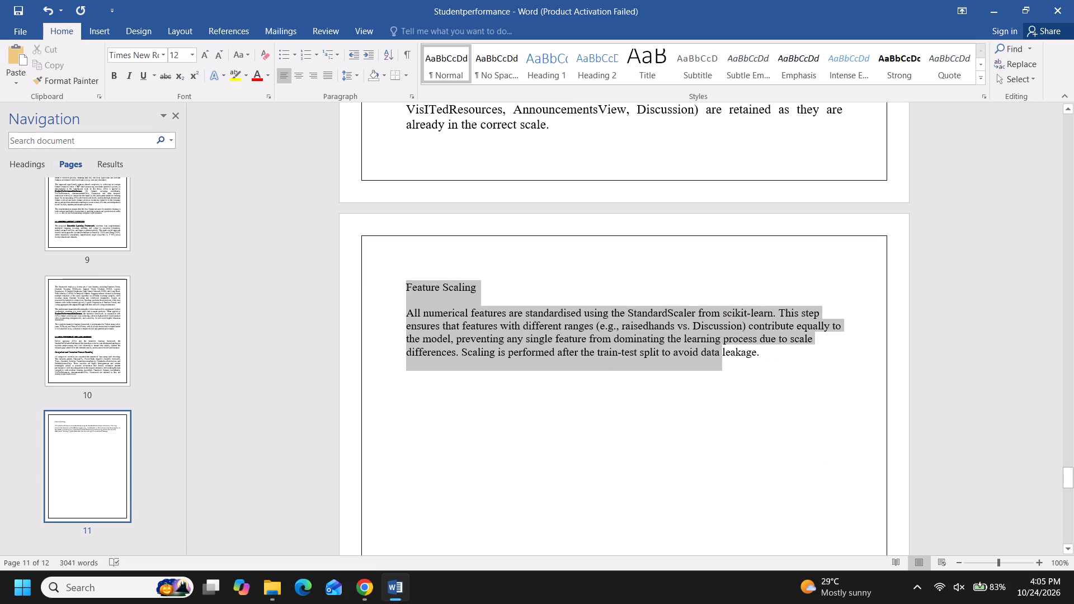
{"action": "left_click_drag", "start_coordinate": [715, 349], "coordinate": [765, 350]}
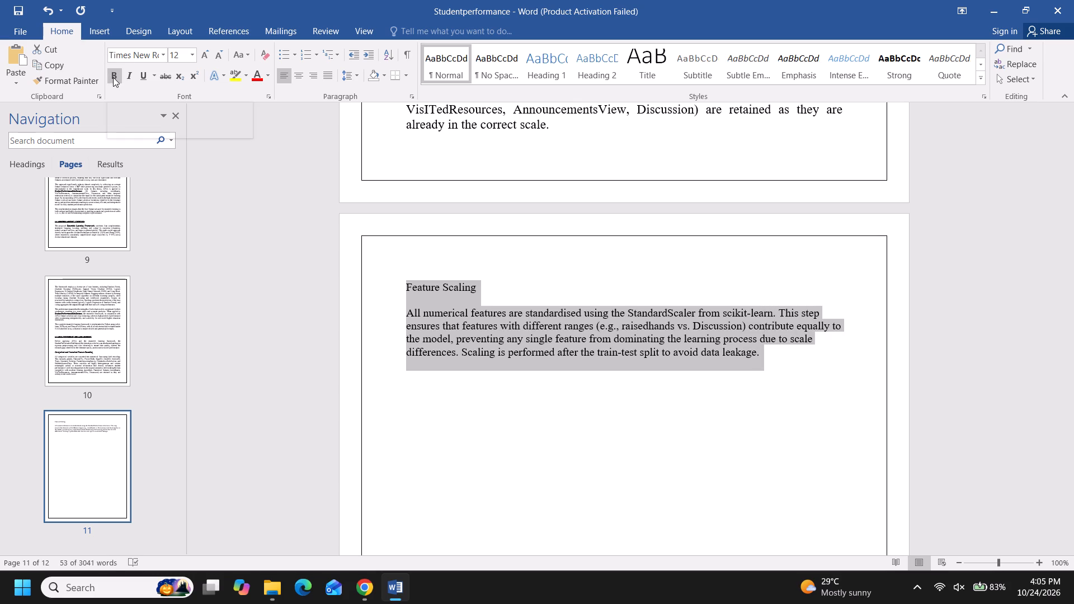
{"action": "left_click", "coordinate": [190, 59]}
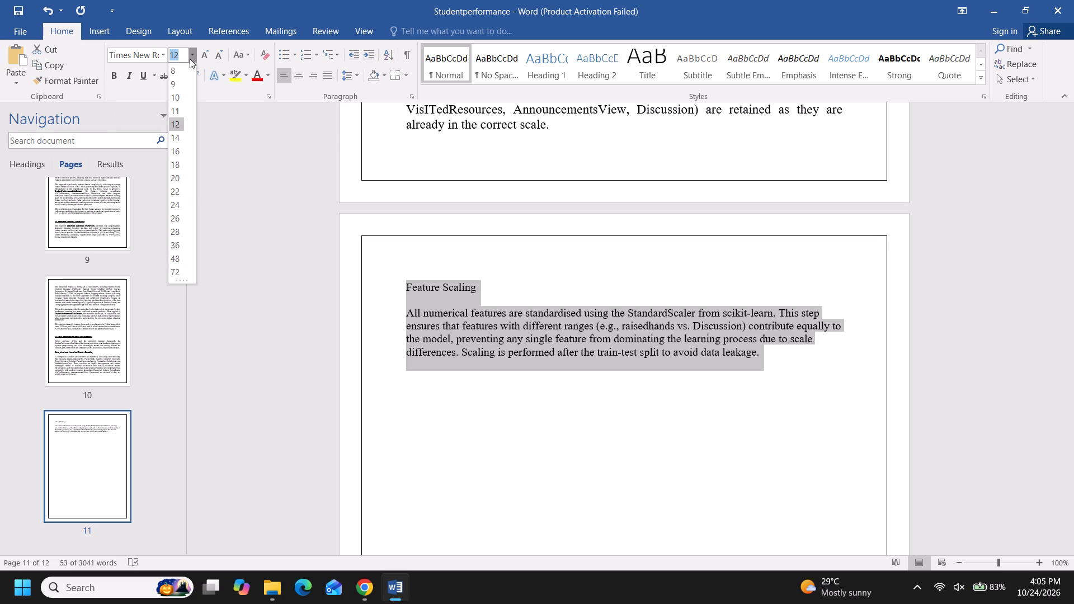
{"action": "left_click", "coordinate": [176, 139]}
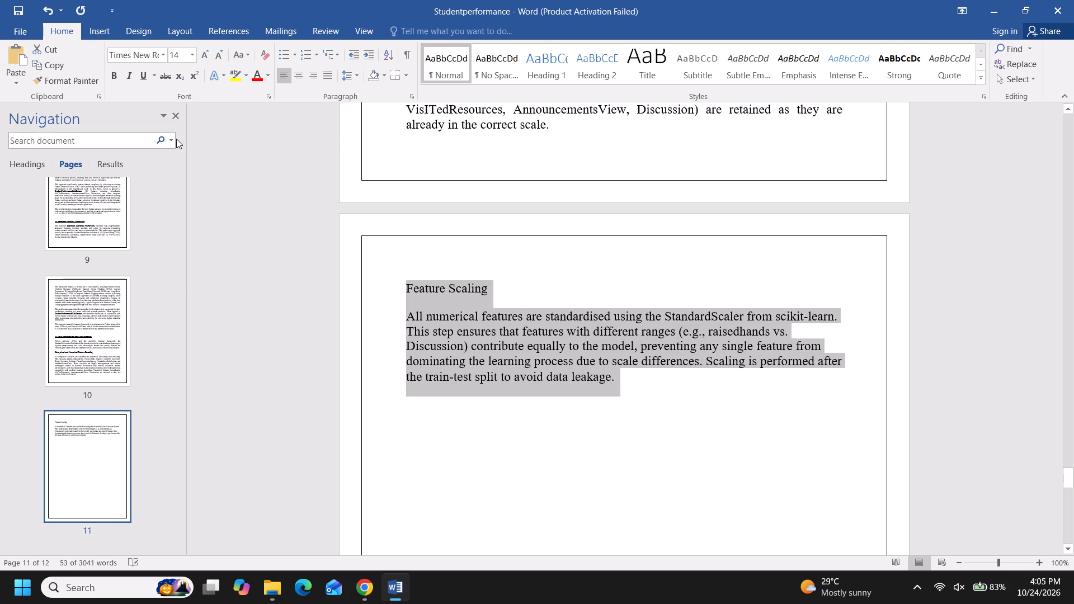
{"action": "left_click", "coordinate": [409, 256]}
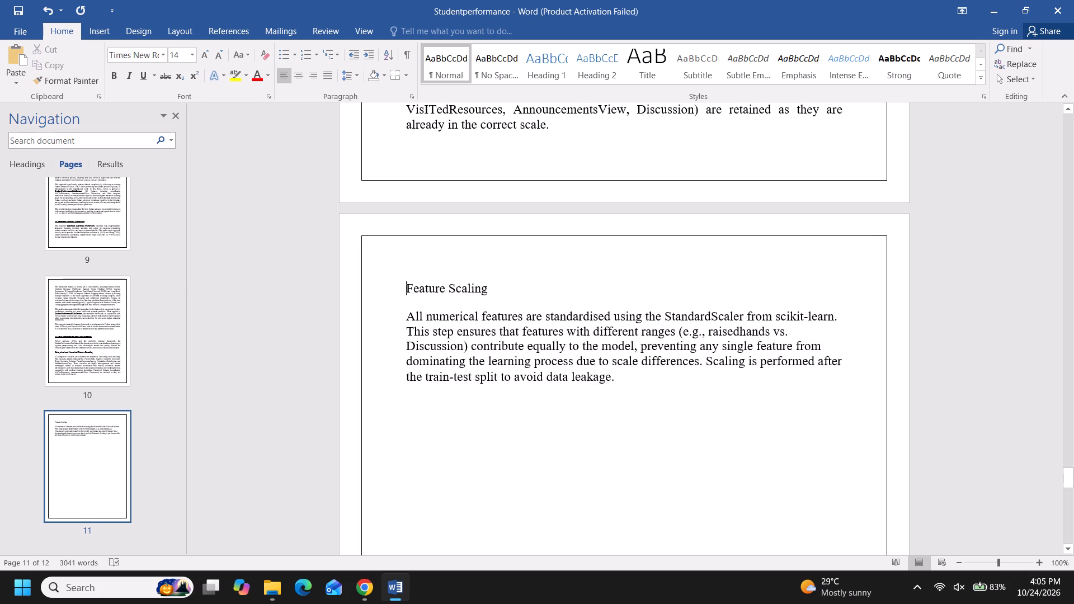
Make the "Feature Scaling" heading bold.
{"action": "left_click_drag", "start_coordinate": [401, 287], "coordinate": [423, 289]}
{"action": "left_click_drag", "start_coordinate": [423, 289], "coordinate": [484, 285]}
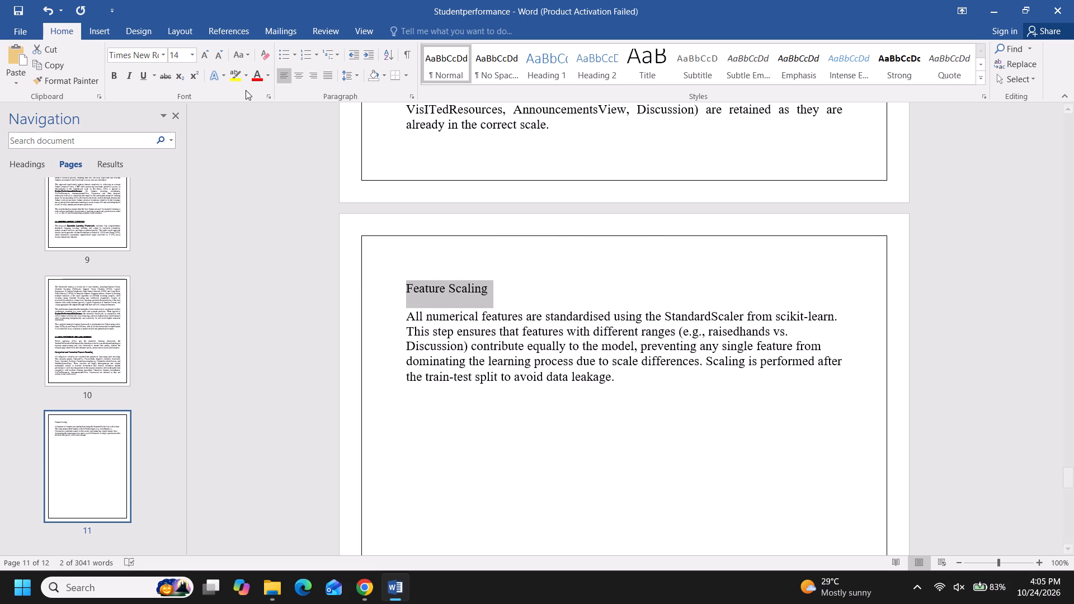
{"action": "left_click", "coordinate": [117, 74]}
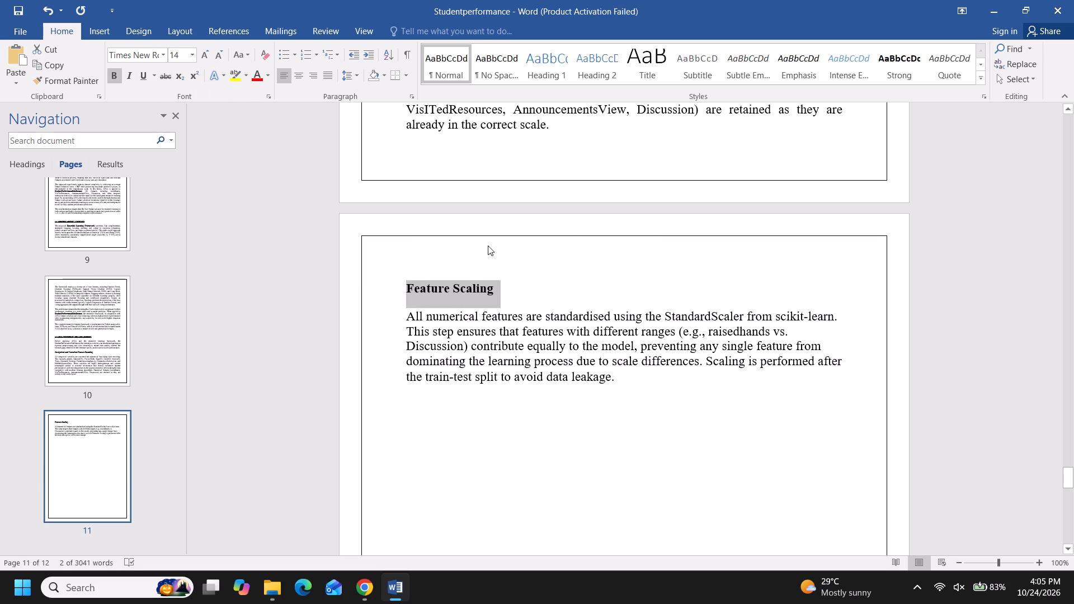
{"action": "left_click", "coordinate": [494, 258]}
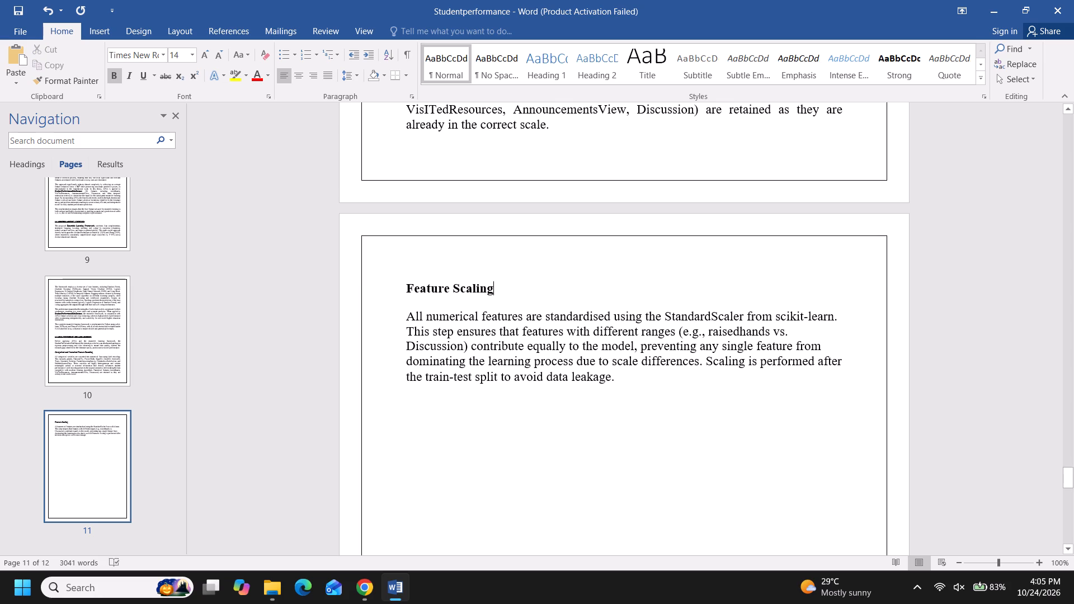
Justify the paragraph below the "Feature Scaling" heading.
{"action": "left_click_drag", "start_coordinate": [403, 316], "coordinate": [534, 357]}
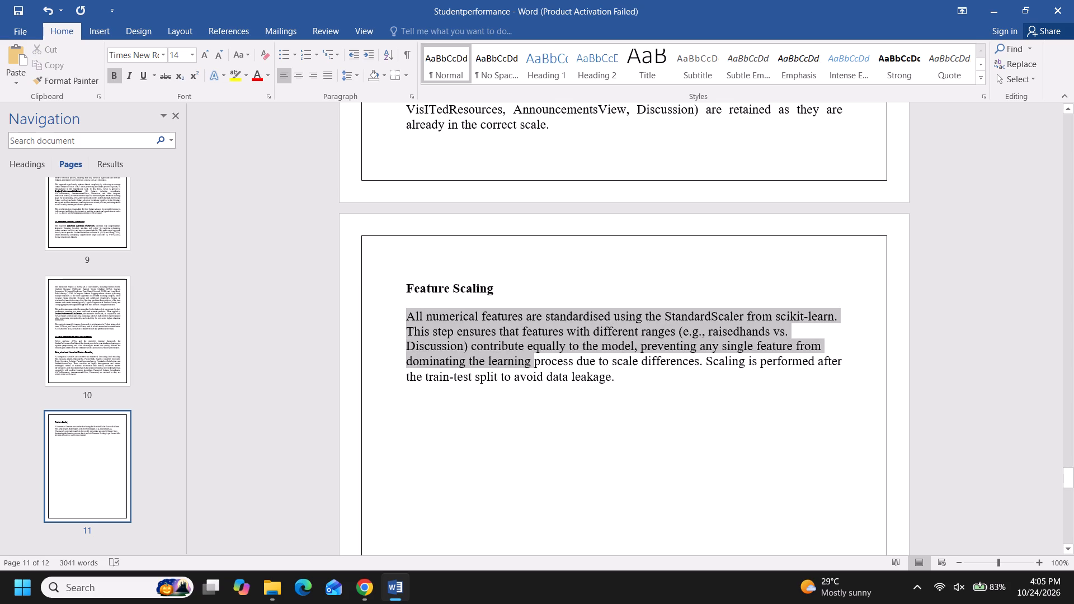
{"action": "left_click_drag", "start_coordinate": [534, 357], "coordinate": [618, 377]}
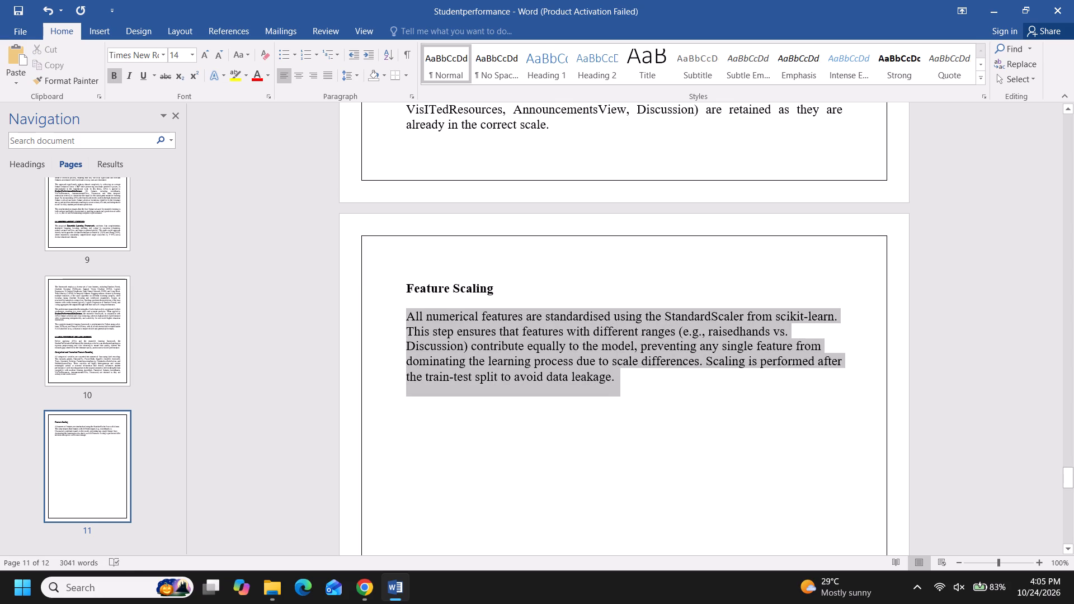
{"action": "key", "text": "ctrl+j"}
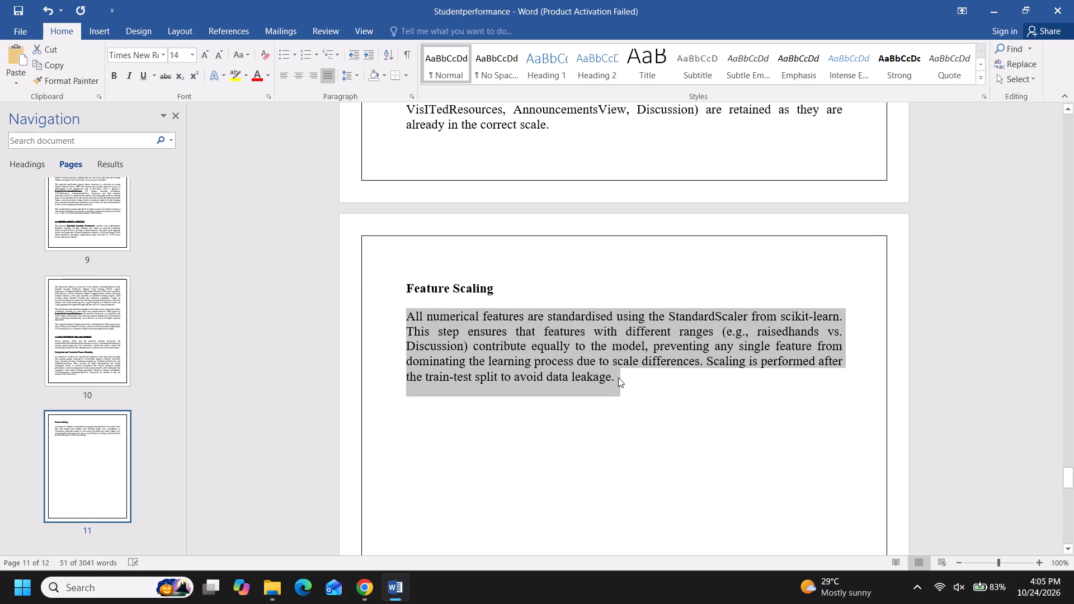
{"action": "left_click", "coordinate": [647, 383]}
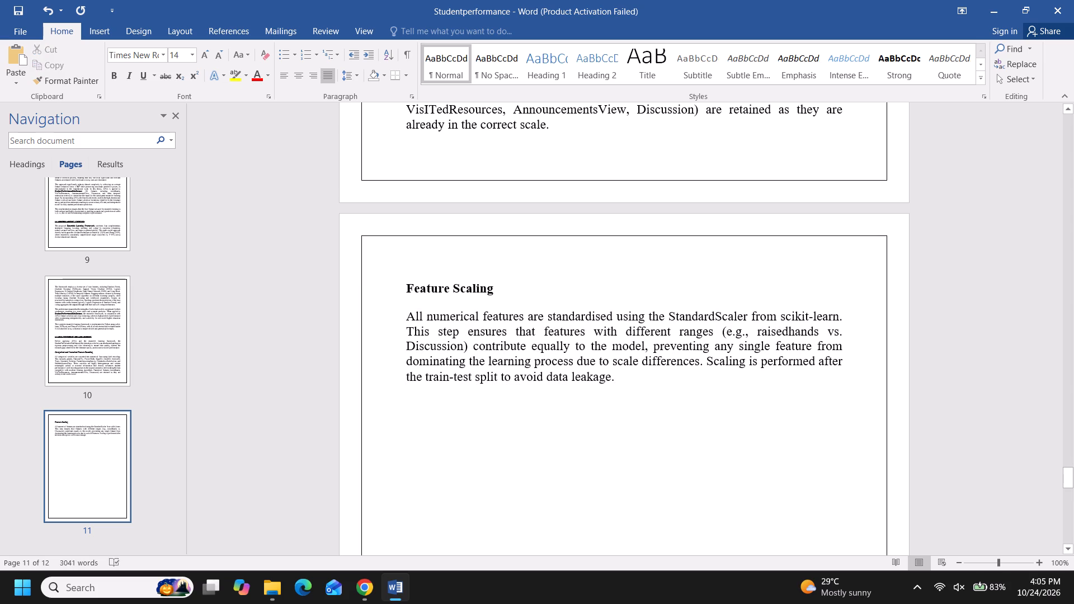
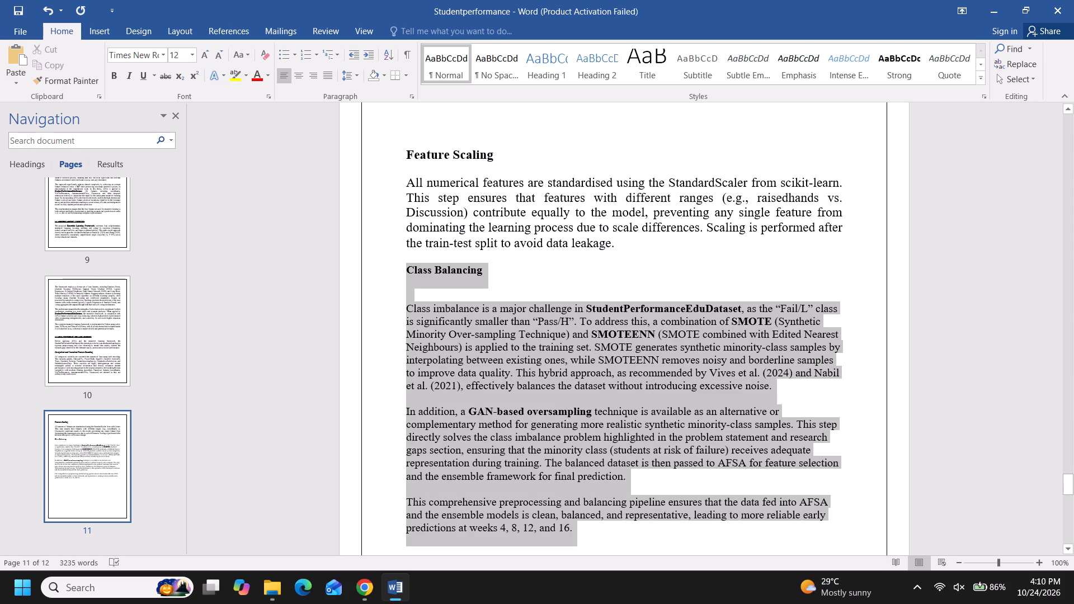
{"action": "left_click_drag", "start_coordinate": [574, 521], "coordinate": [576, 523]}
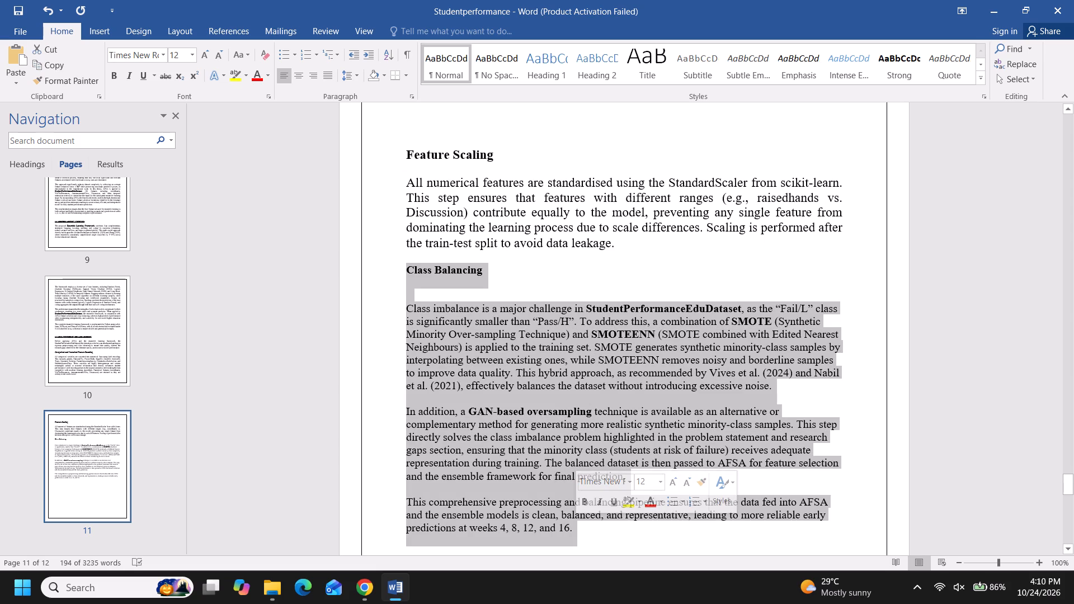
{"action": "left_click", "coordinate": [192, 56]}
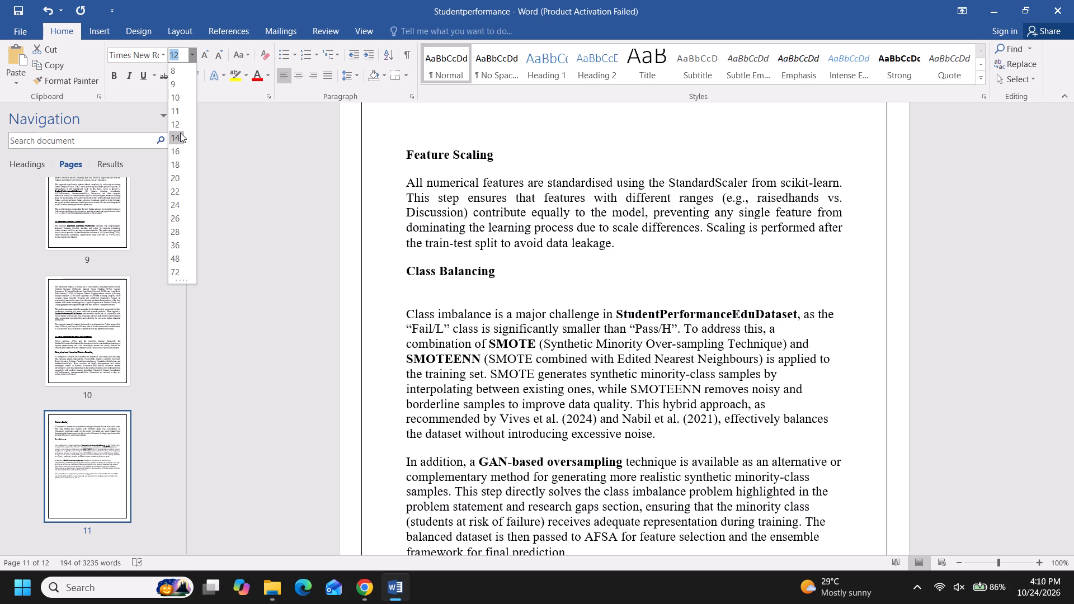
{"action": "left_click", "coordinate": [180, 133]}
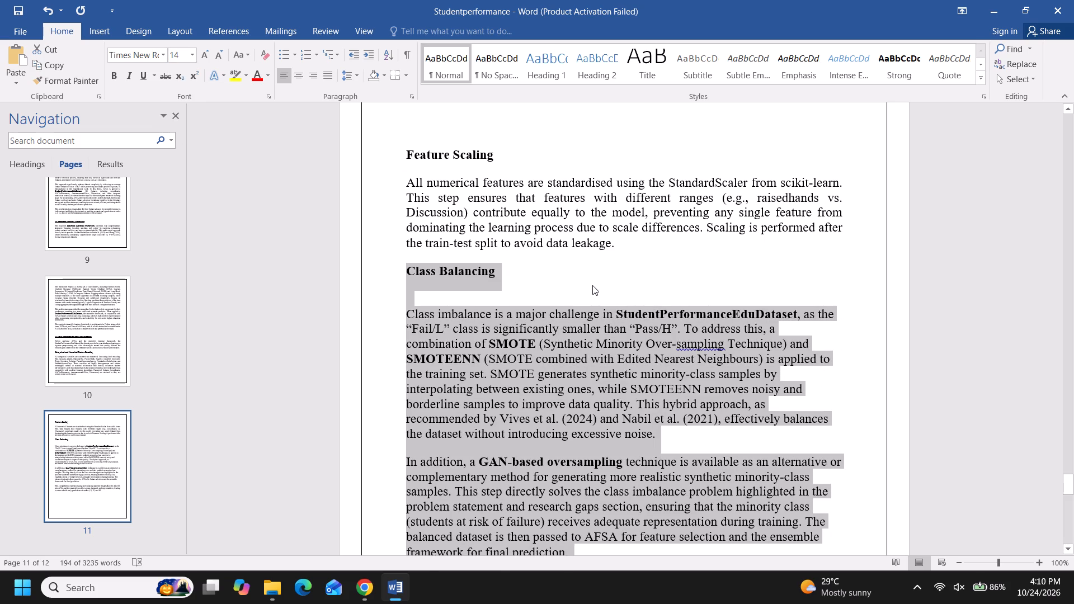
{"action": "left_click", "coordinate": [592, 285]}
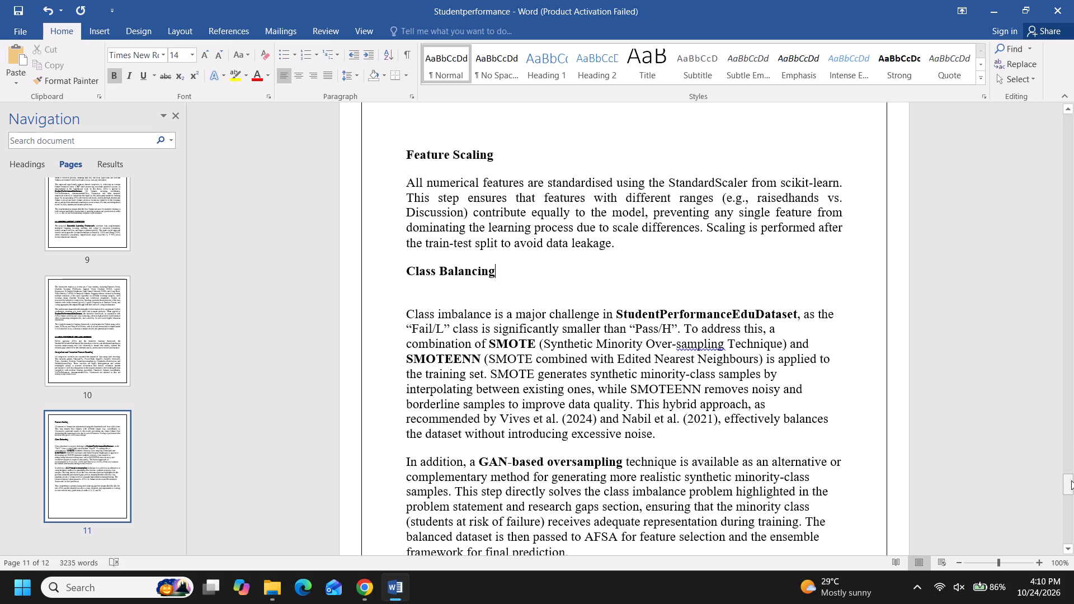
Accept the grammar suggestion "Sampling" for the flagged word in "Synthetic Minority Over-sampling Technique".
{"action": "left_click_drag", "start_coordinate": [1071, 480], "coordinate": [1070, 485]}
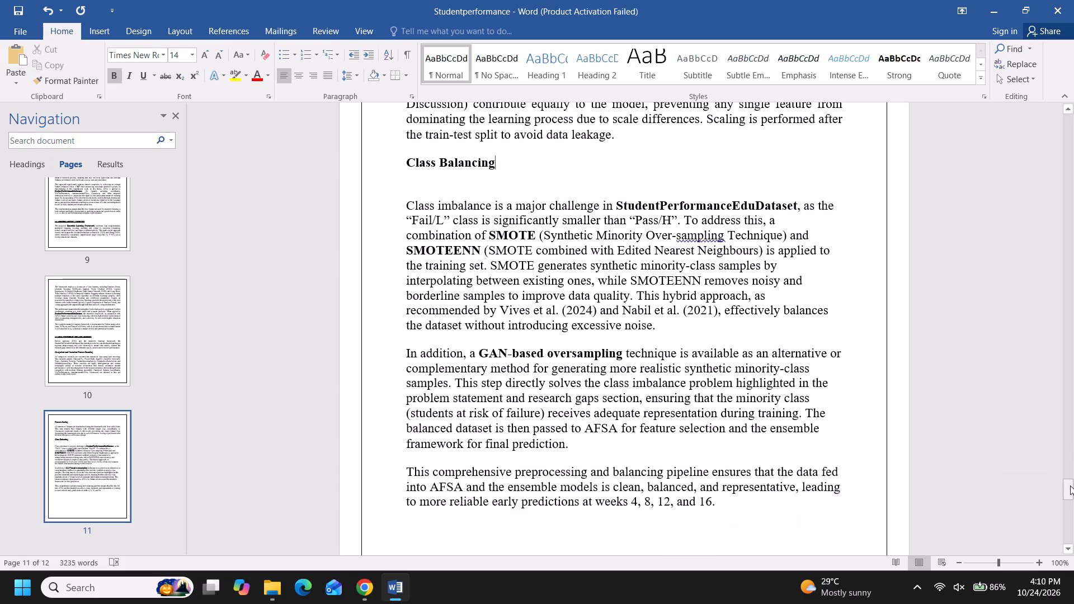
{"action": "left_click", "coordinate": [708, 232]}
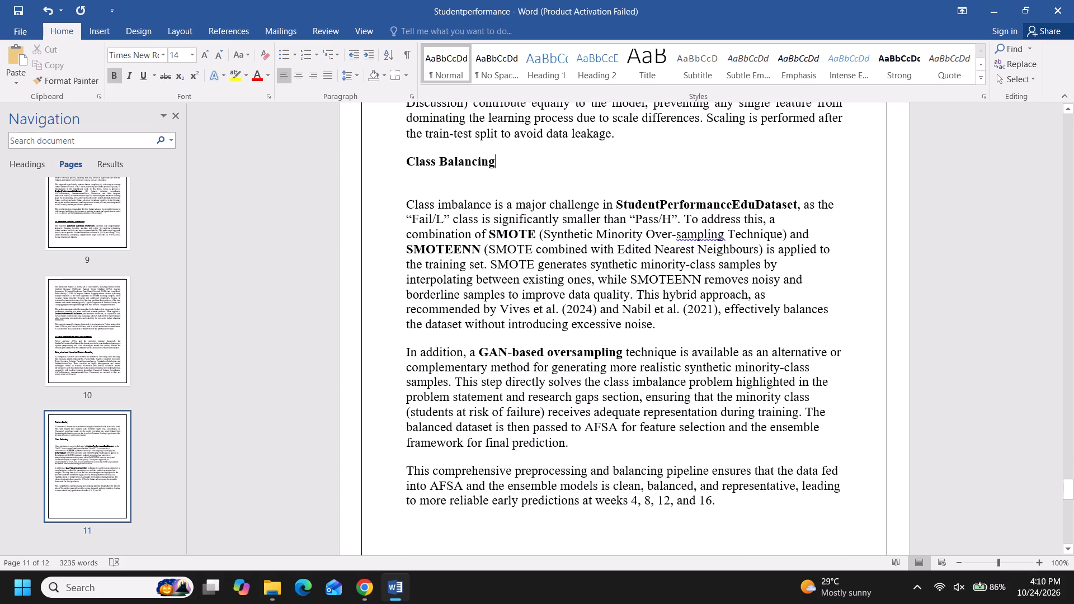
{"action": "right_click", "coordinate": [708, 232]}
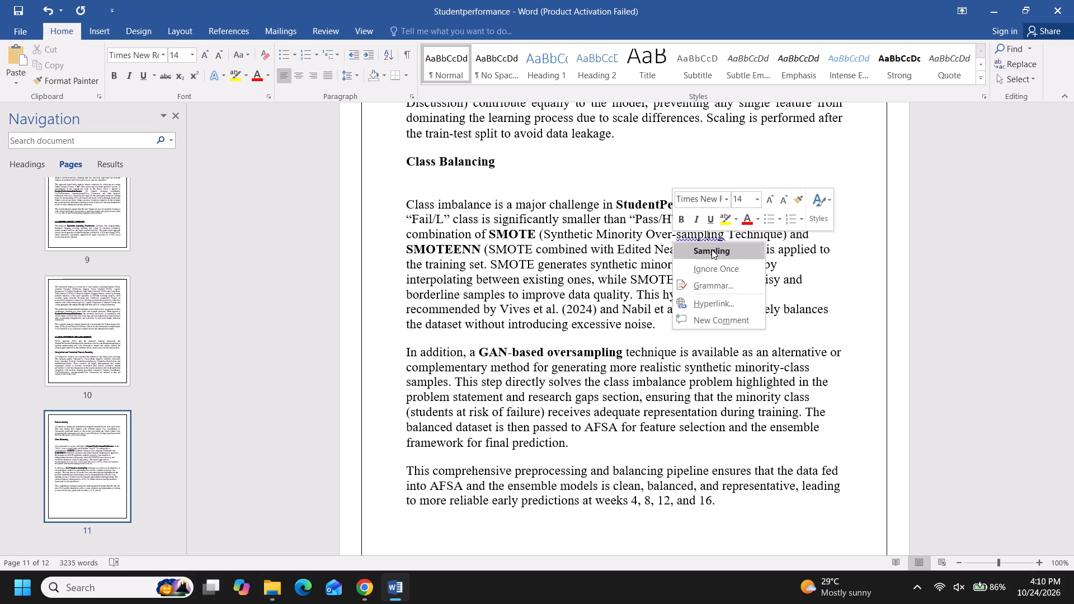
{"action": "left_click", "coordinate": [712, 249]}
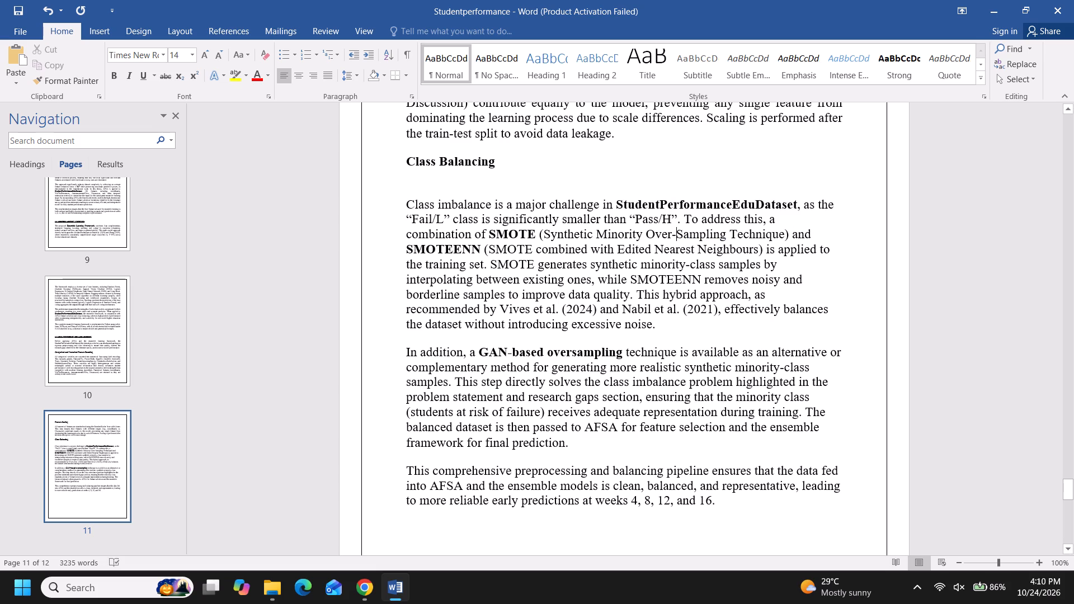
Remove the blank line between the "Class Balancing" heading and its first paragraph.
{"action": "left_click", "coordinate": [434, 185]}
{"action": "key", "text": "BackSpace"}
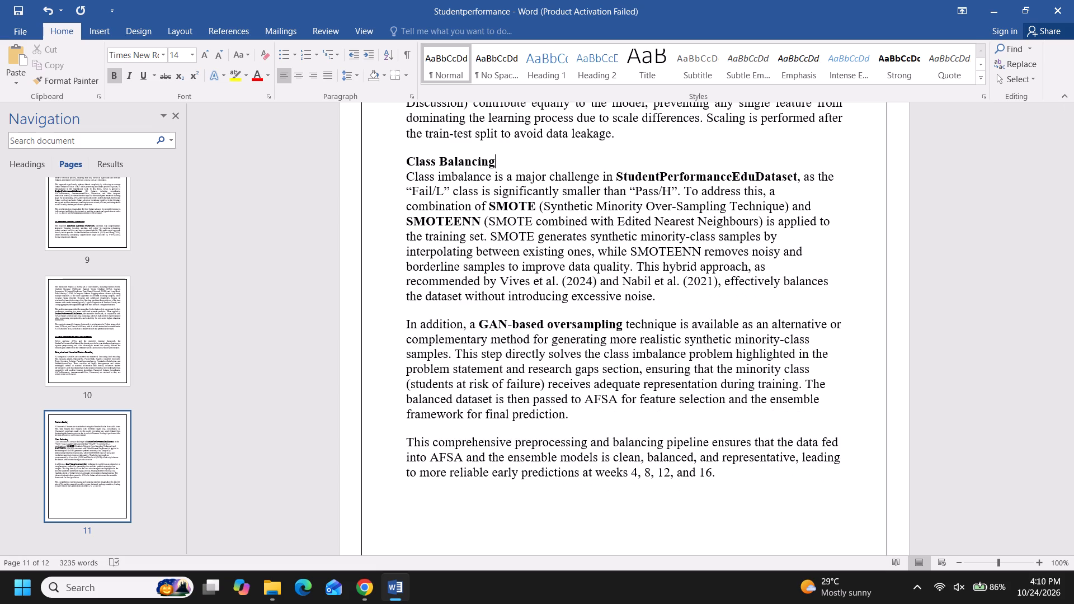
Insert a blank line between the "Class Balancing" heading and its first paragraph, keeping the spacing above the heading as it was.
{"action": "key", "text": "Return"}
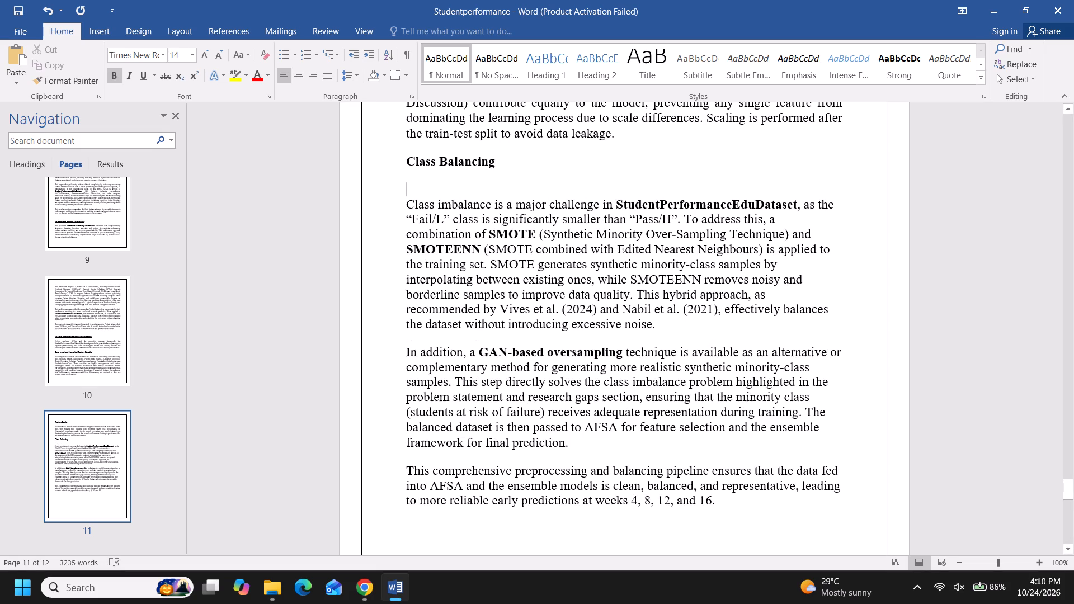
{"action": "left_click", "coordinate": [408, 158]}
{"action": "key", "text": "Return"}
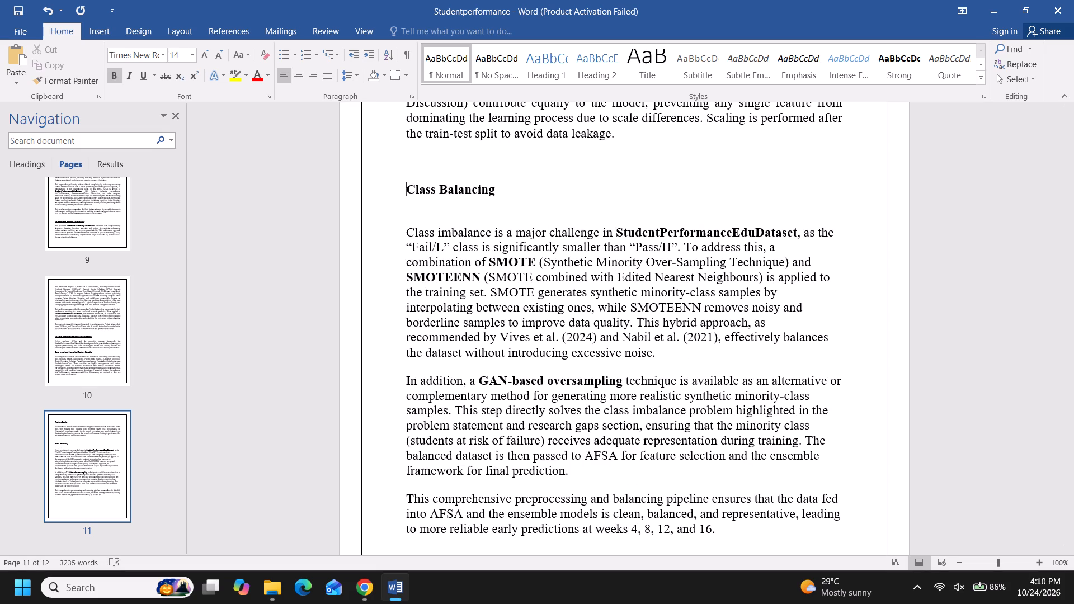
{"action": "key", "text": "BackSpace"}
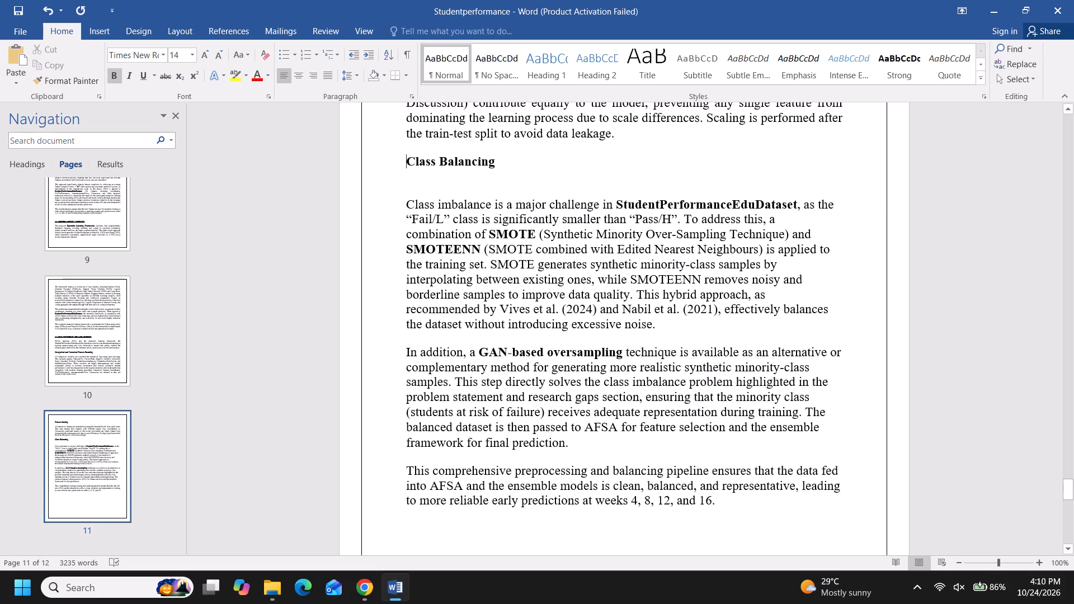
Justify the three paragraphs under the "Class Balancing" heading.
{"action": "left_click_drag", "start_coordinate": [402, 194], "coordinate": [455, 211]}
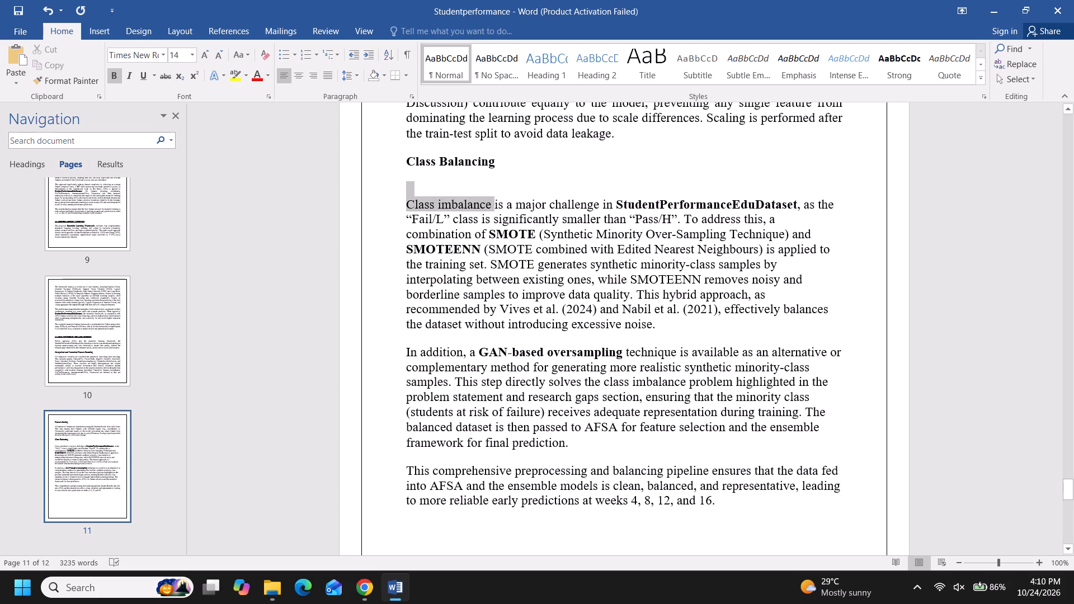
{"action": "left_click_drag", "start_coordinate": [455, 211], "coordinate": [621, 411]}
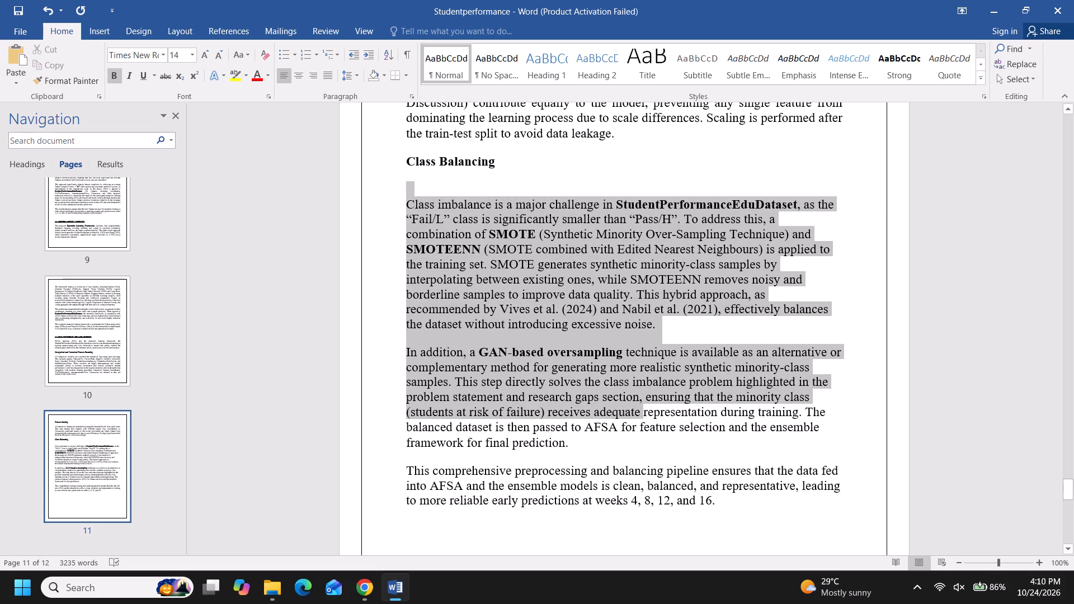
{"action": "left_click_drag", "start_coordinate": [621, 411], "coordinate": [722, 504]}
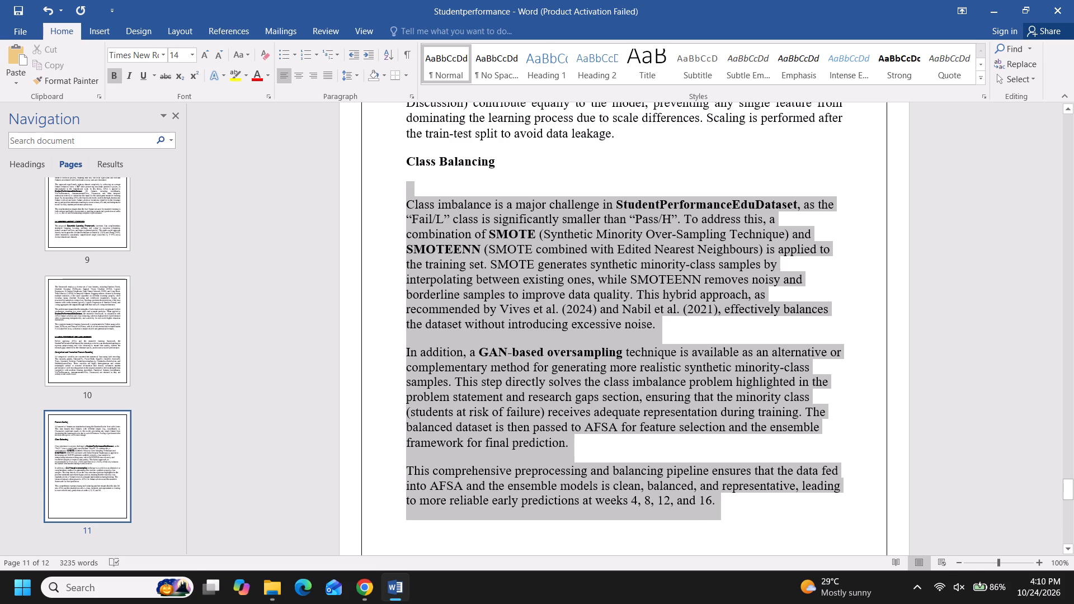
{"action": "left_click_drag", "start_coordinate": [722, 504], "coordinate": [722, 505]}
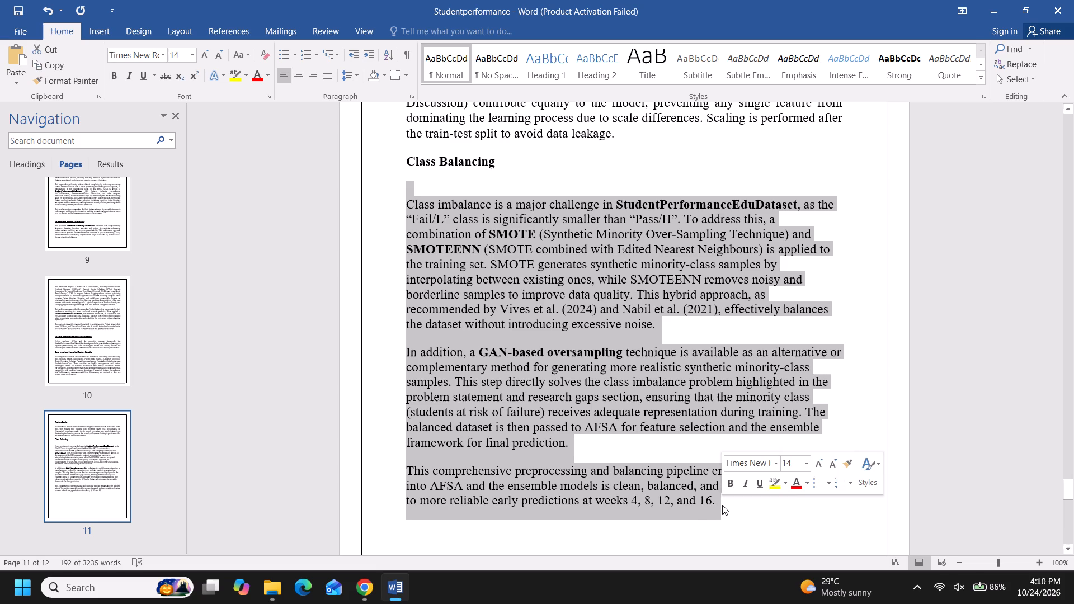
{"action": "key", "text": "ctrl+j"}
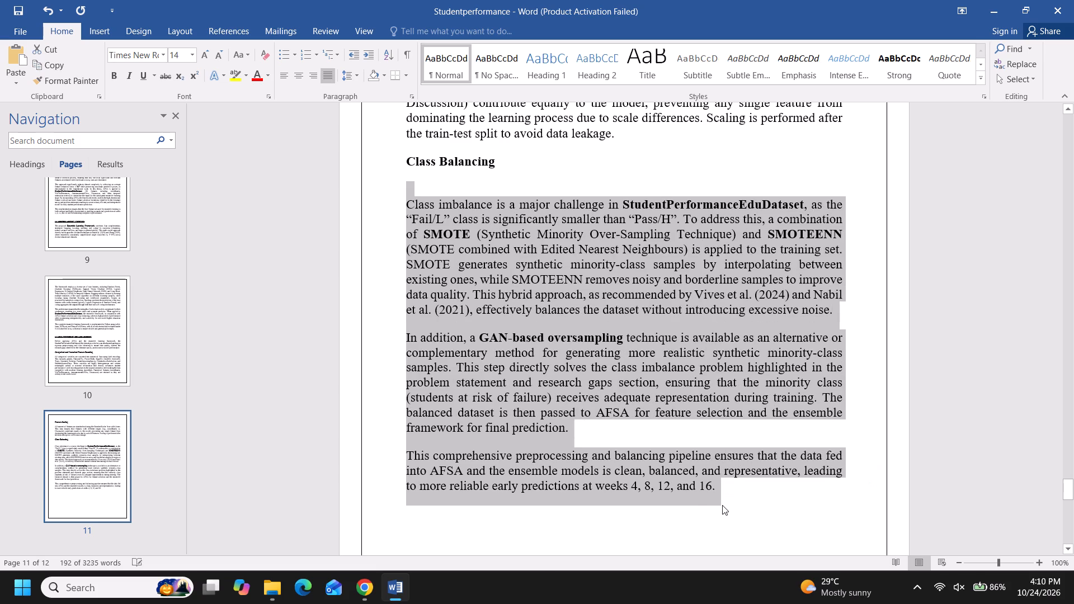
{"action": "left_click", "coordinate": [706, 157]}
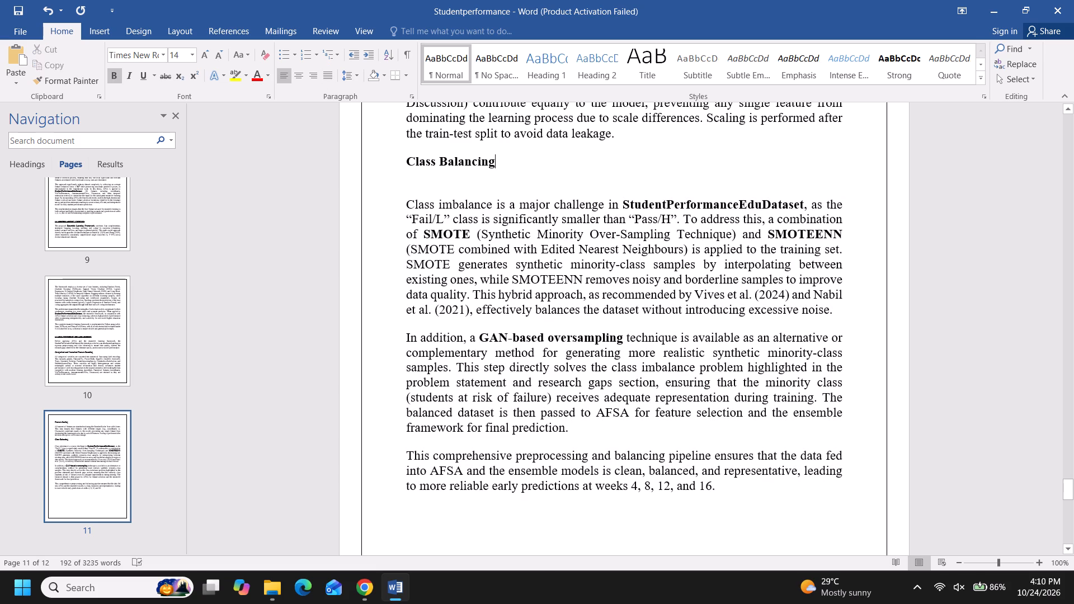
{"action": "left_click", "coordinate": [1067, 493]}
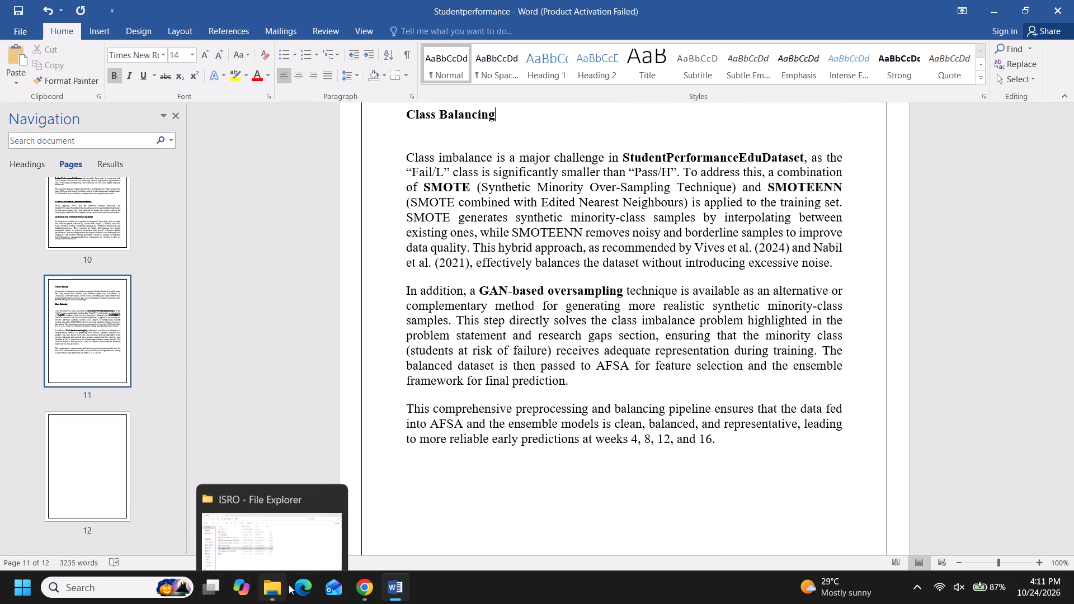
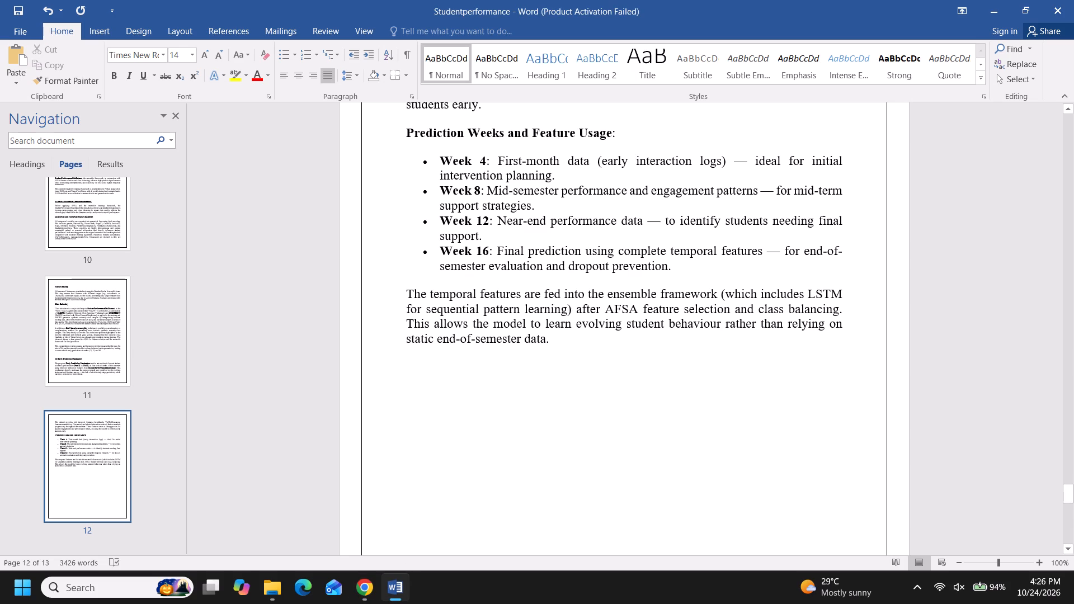
{"action": "key", "text": "BackSpace"}
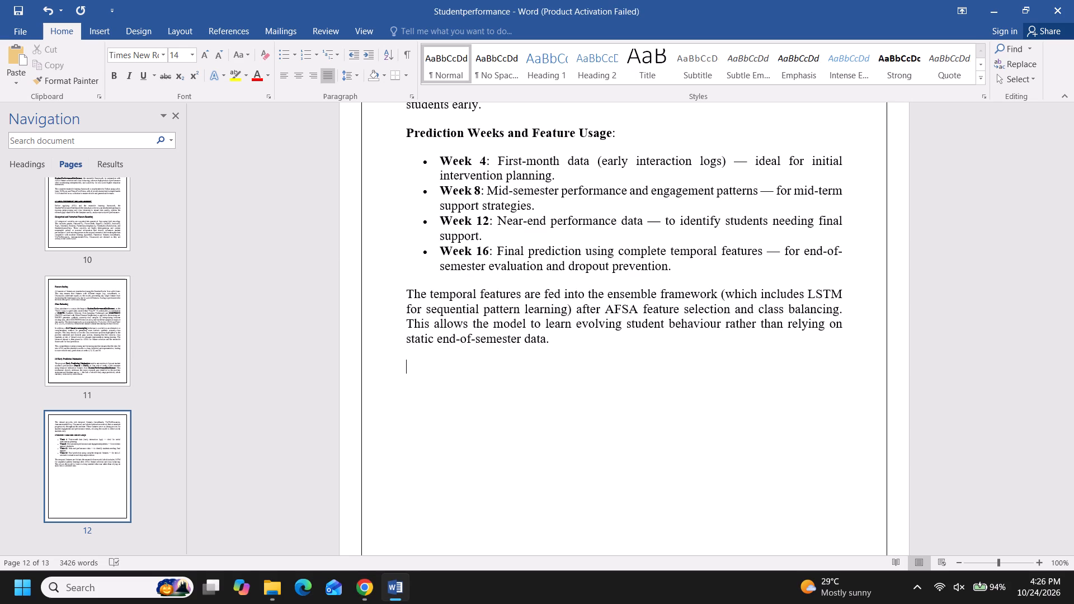
{"action": "key", "text": "ctrl+v"}
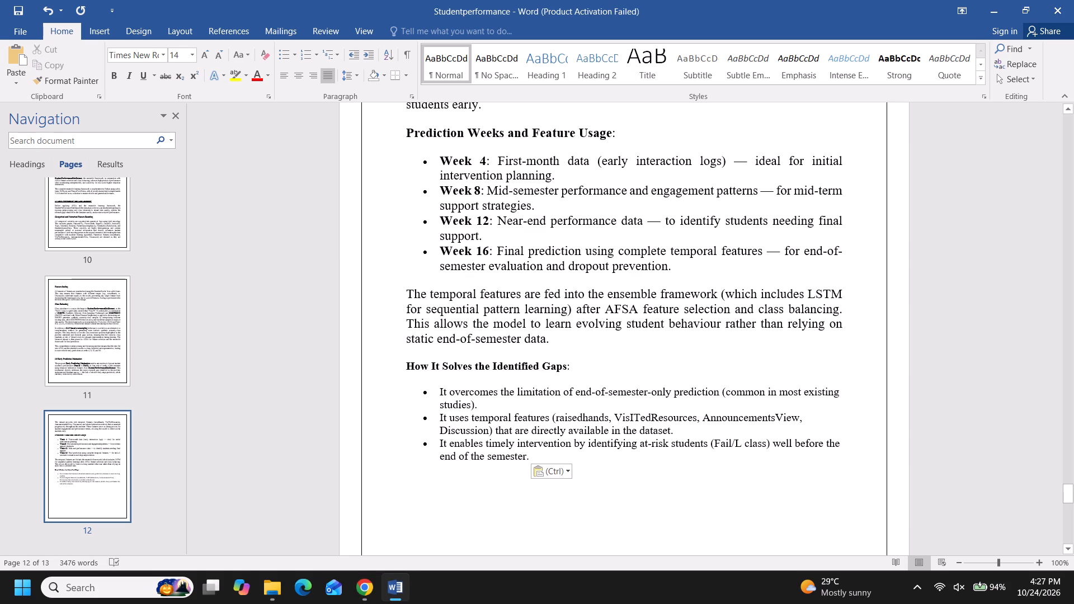
Justify the pasted "How It Solves the Identified Gaps" heading and its three bullets, and set them to 14 pt.
{"action": "left_click_drag", "start_coordinate": [405, 367], "coordinate": [501, 415]}
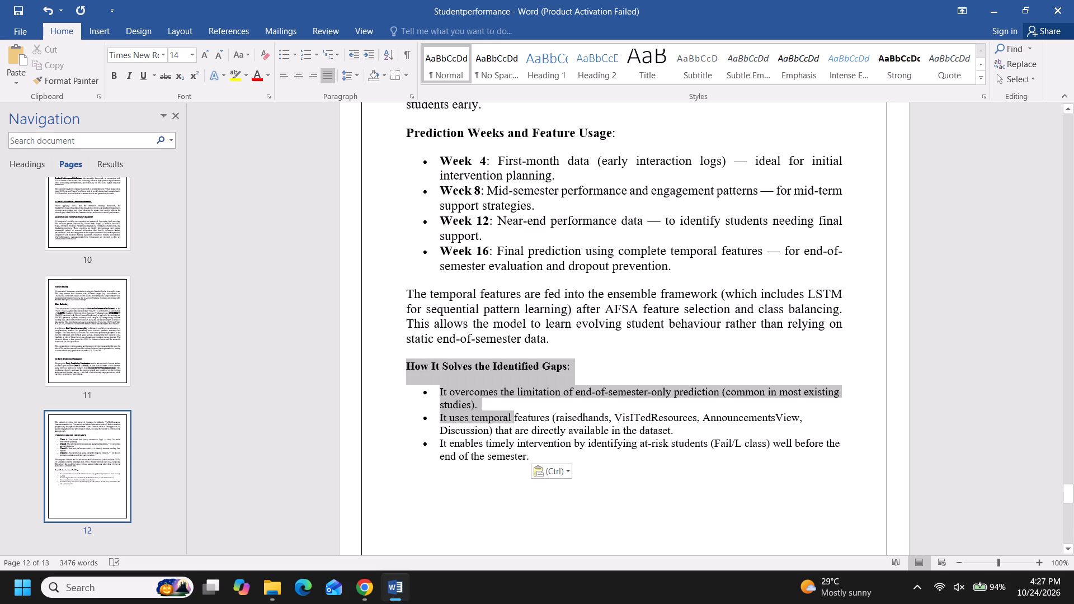
{"action": "left_click_drag", "start_coordinate": [501, 415], "coordinate": [540, 454]}
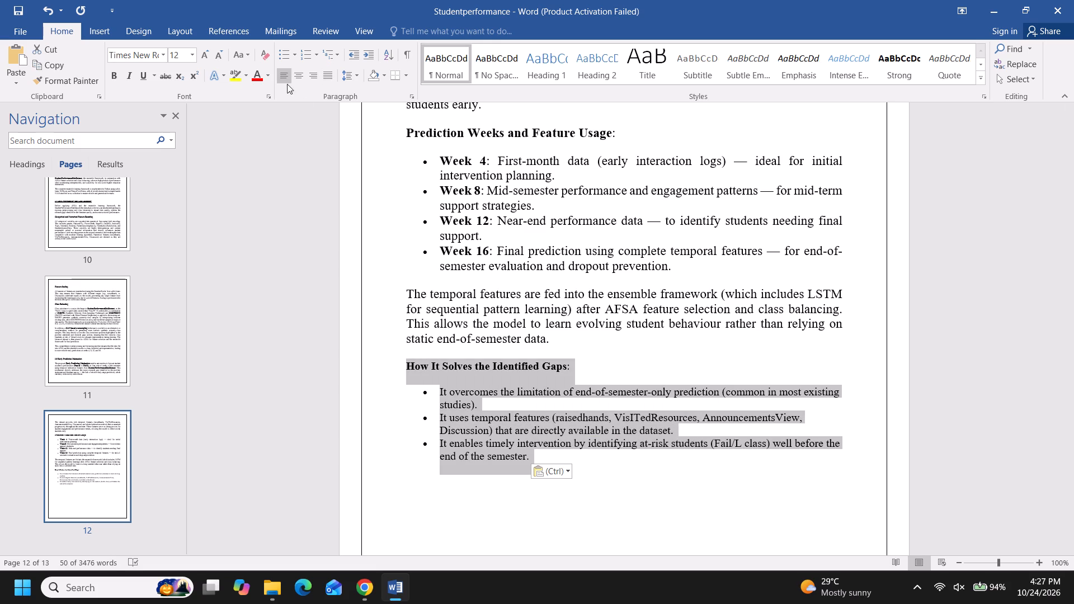
{"action": "key", "text": "ctrl+j"}
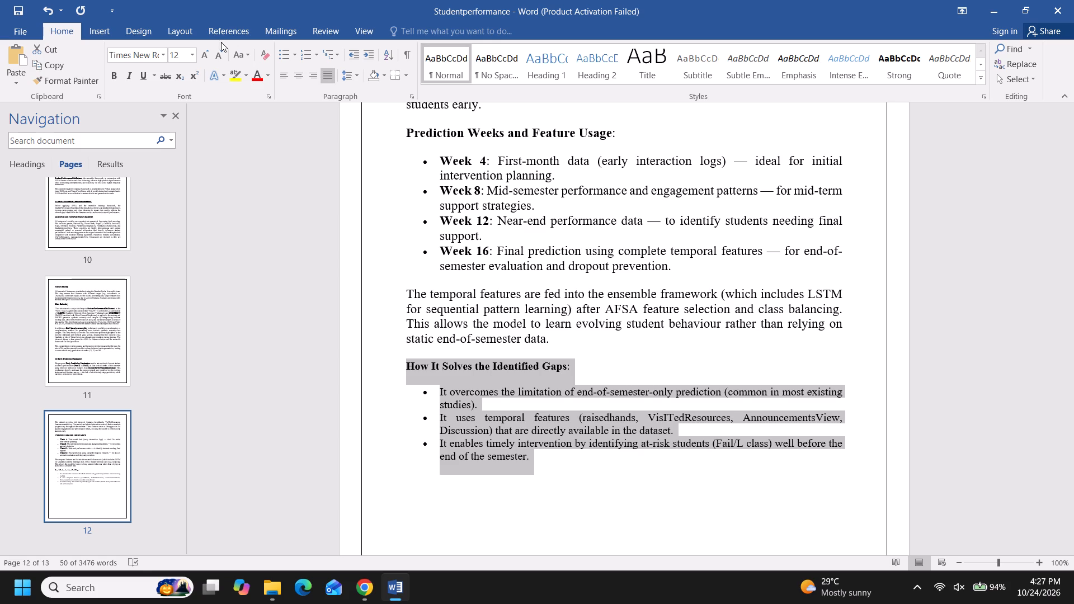
{"action": "left_click", "coordinate": [191, 52]}
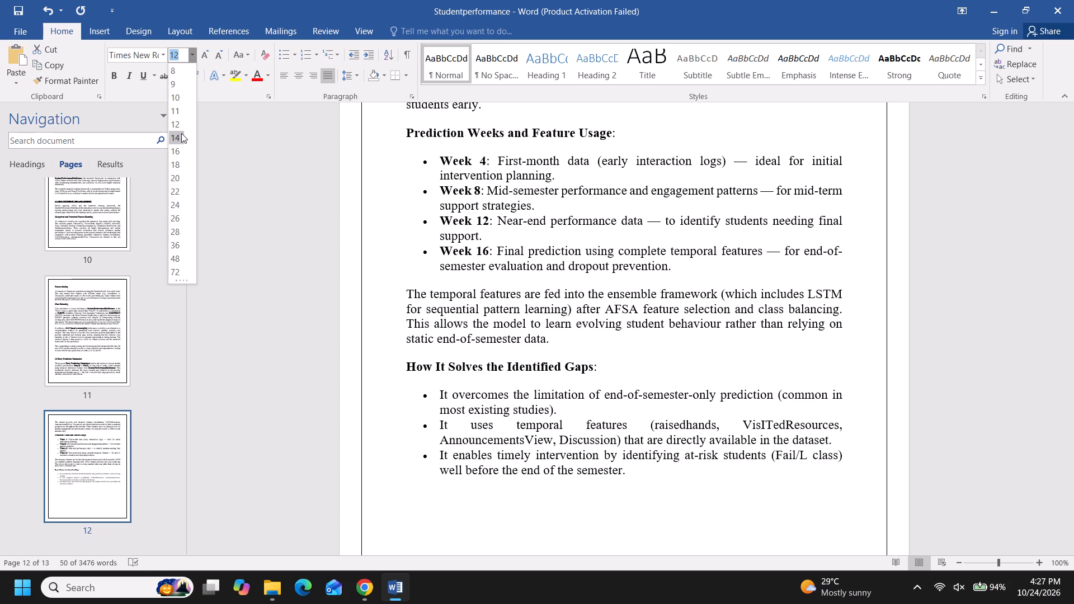
{"action": "left_click", "coordinate": [181, 133]}
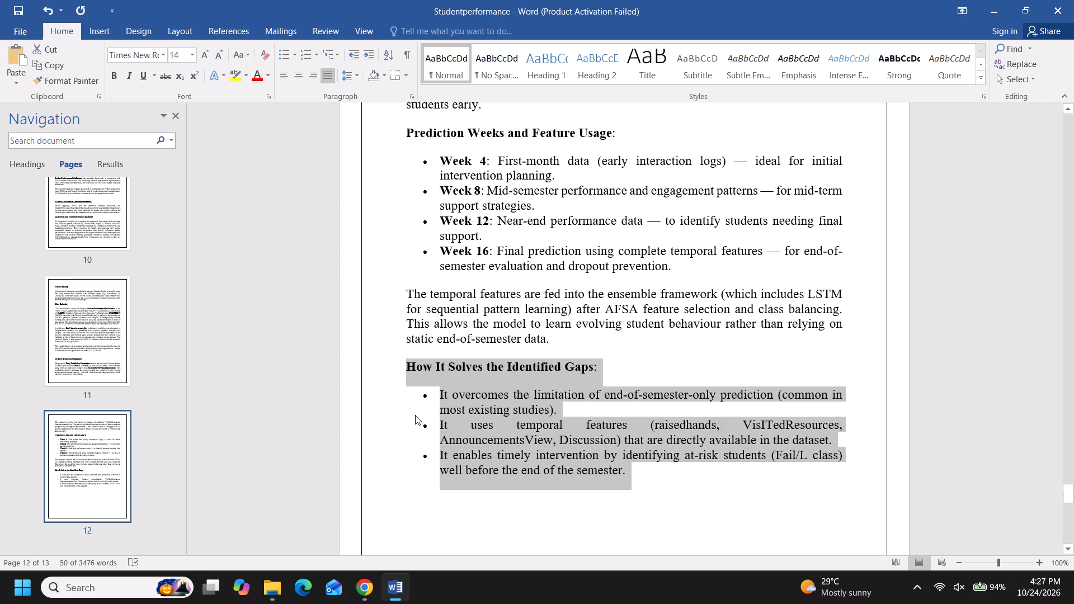
{"action": "left_click", "coordinate": [415, 415]}
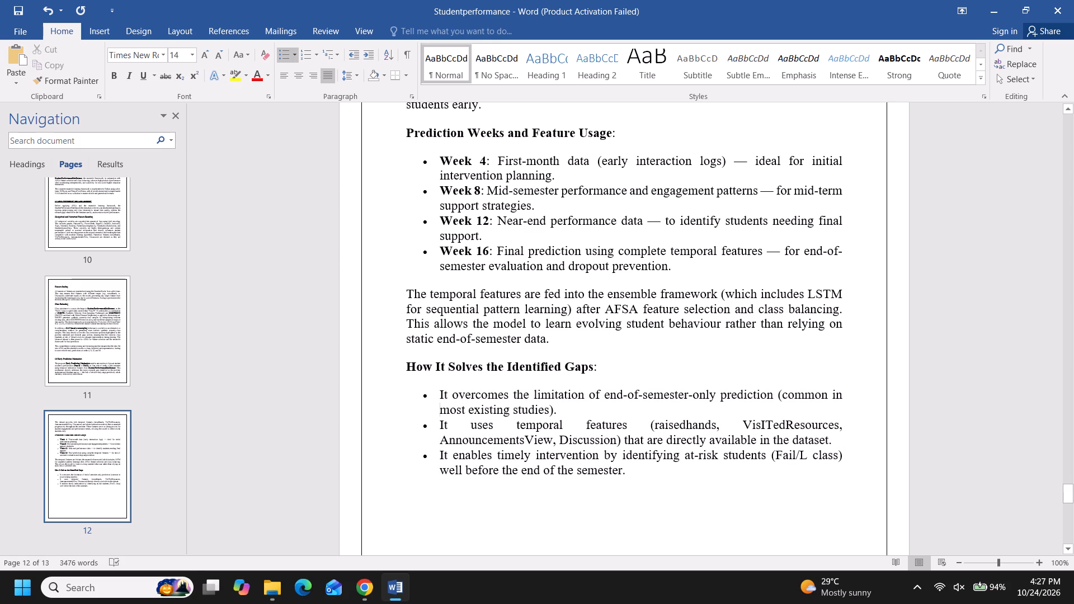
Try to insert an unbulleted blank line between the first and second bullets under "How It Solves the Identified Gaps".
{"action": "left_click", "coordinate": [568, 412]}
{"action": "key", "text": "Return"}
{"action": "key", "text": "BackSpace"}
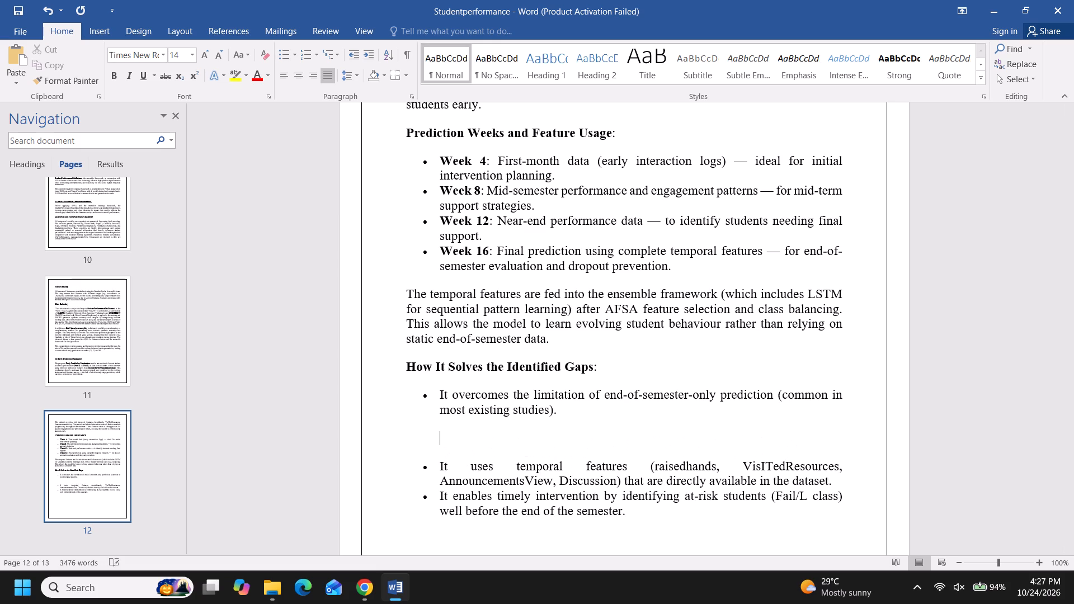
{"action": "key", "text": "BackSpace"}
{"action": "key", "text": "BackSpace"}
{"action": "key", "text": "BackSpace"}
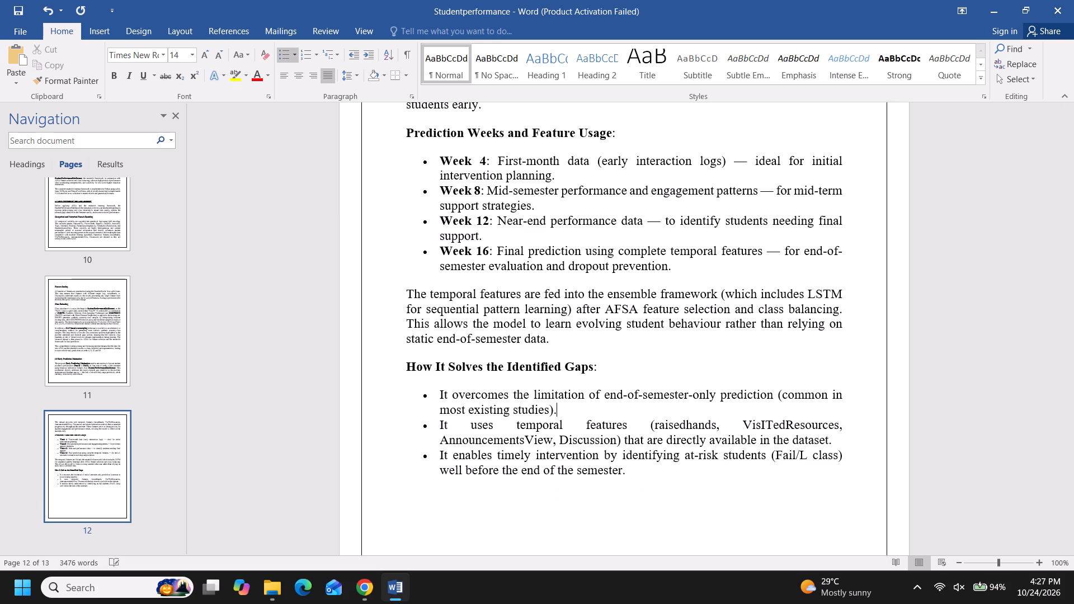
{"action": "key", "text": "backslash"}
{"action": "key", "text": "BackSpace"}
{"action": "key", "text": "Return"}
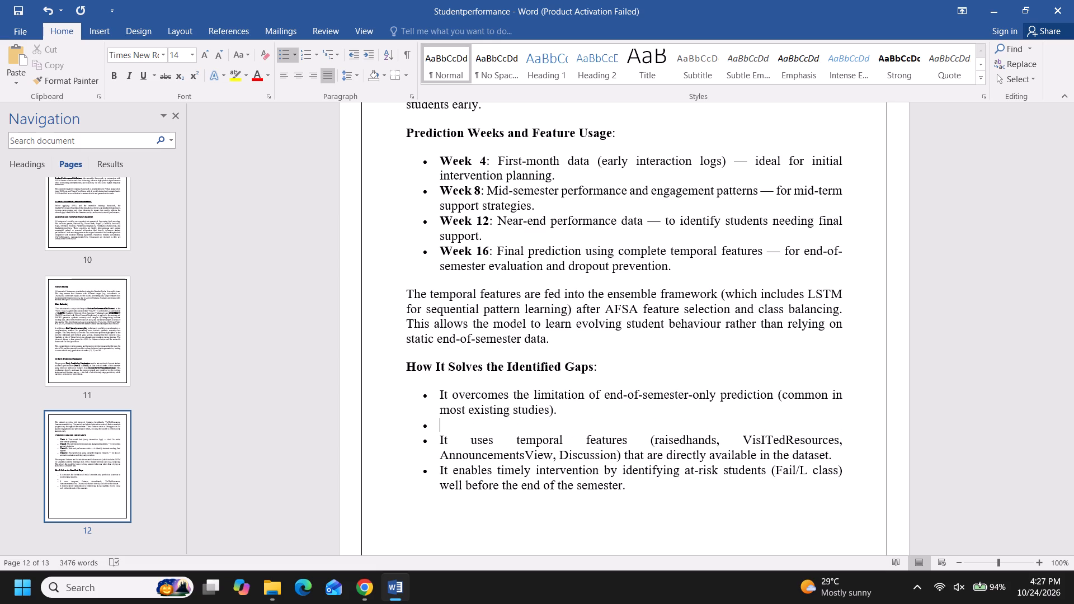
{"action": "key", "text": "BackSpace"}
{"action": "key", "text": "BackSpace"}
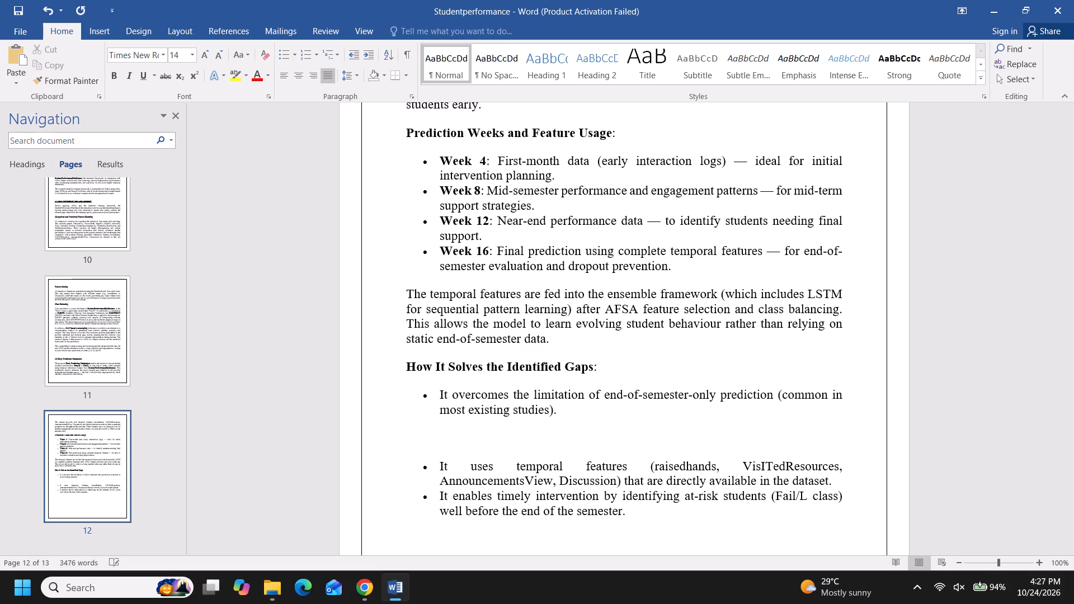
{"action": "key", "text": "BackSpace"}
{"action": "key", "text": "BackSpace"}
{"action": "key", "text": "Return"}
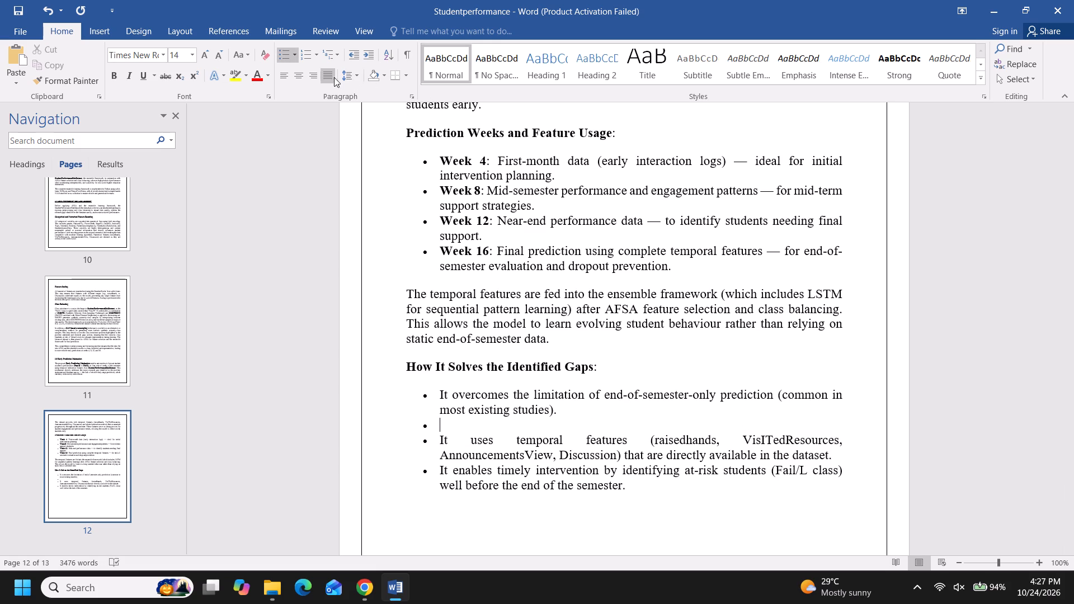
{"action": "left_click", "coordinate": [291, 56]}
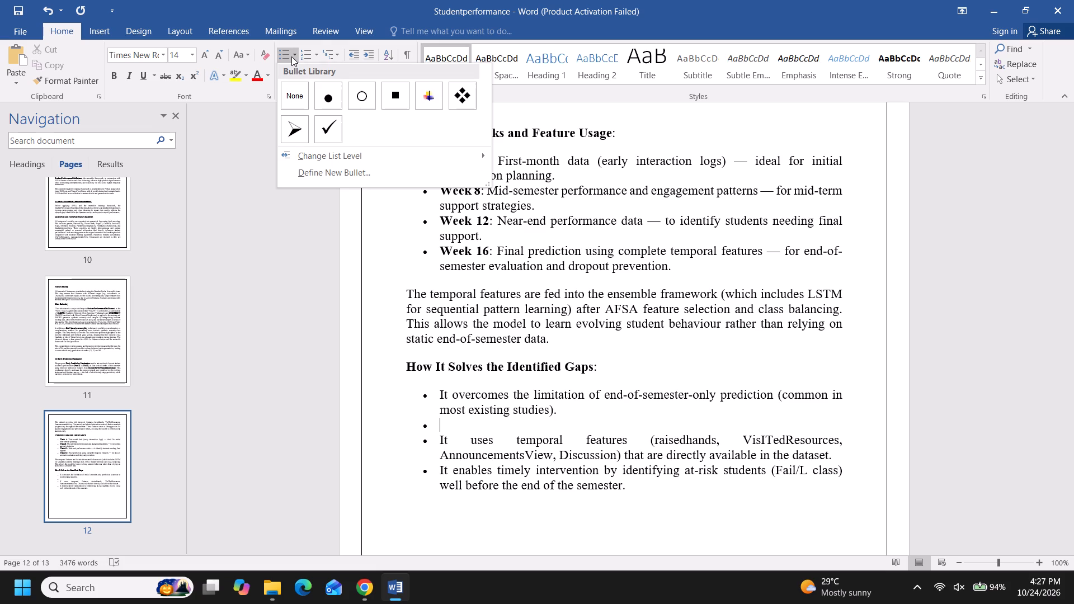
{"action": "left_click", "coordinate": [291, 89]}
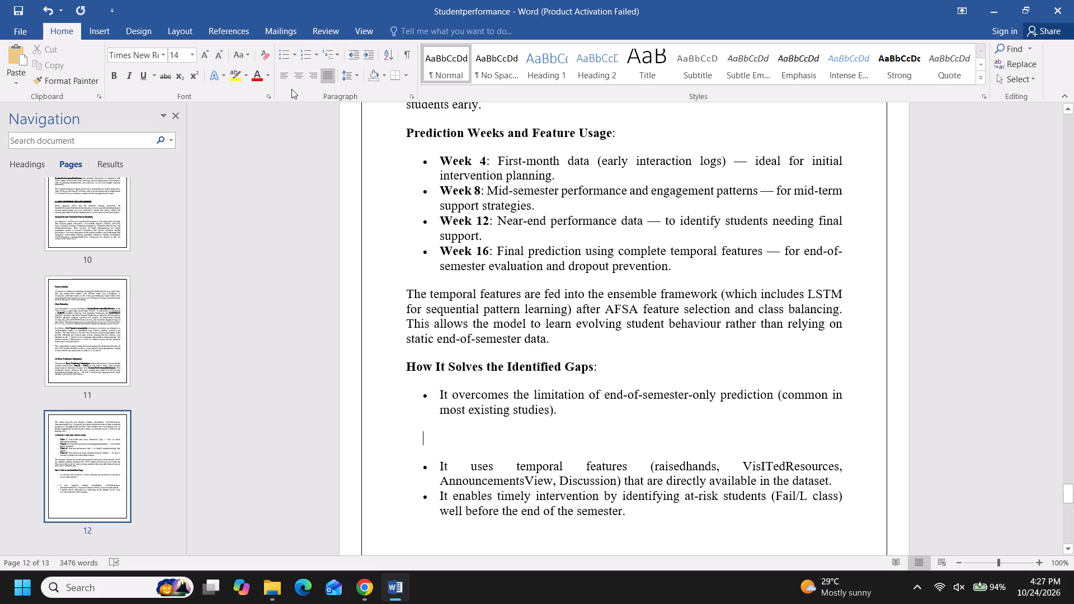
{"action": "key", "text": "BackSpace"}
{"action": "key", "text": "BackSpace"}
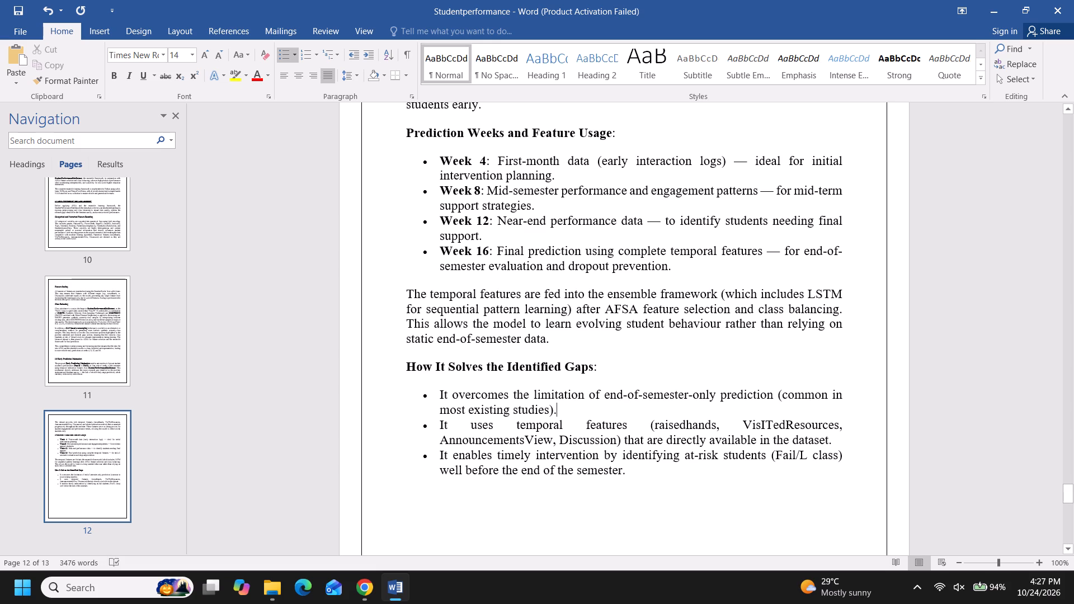
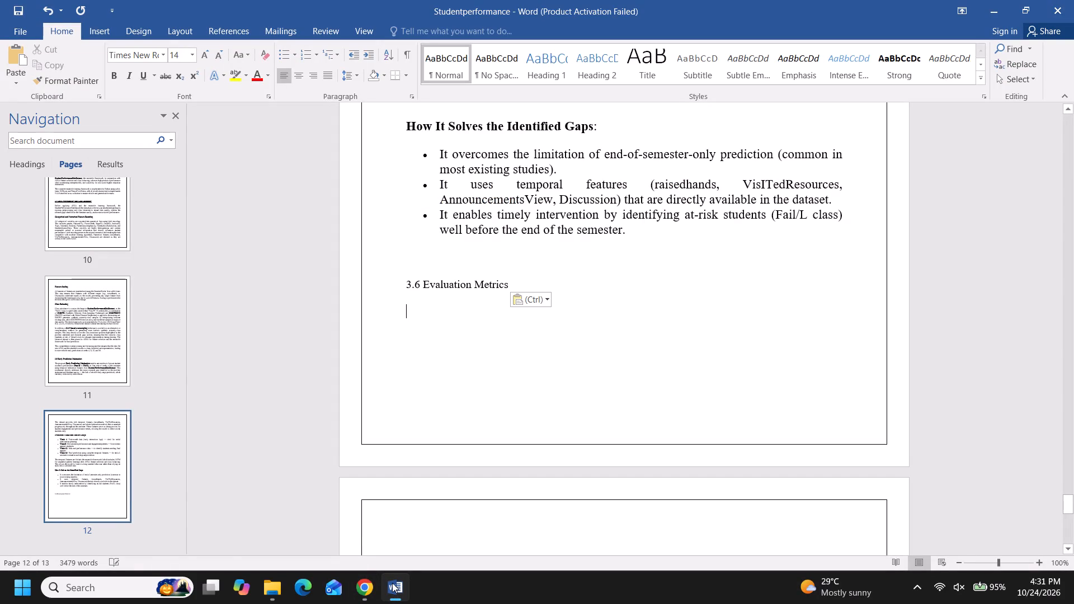
Check how the earlier section headings are formatted and underline the "3.5 Early Prediction Mechanism" heading to match them.
{"action": "left_click_drag", "start_coordinate": [168, 461], "coordinate": [168, 438]}
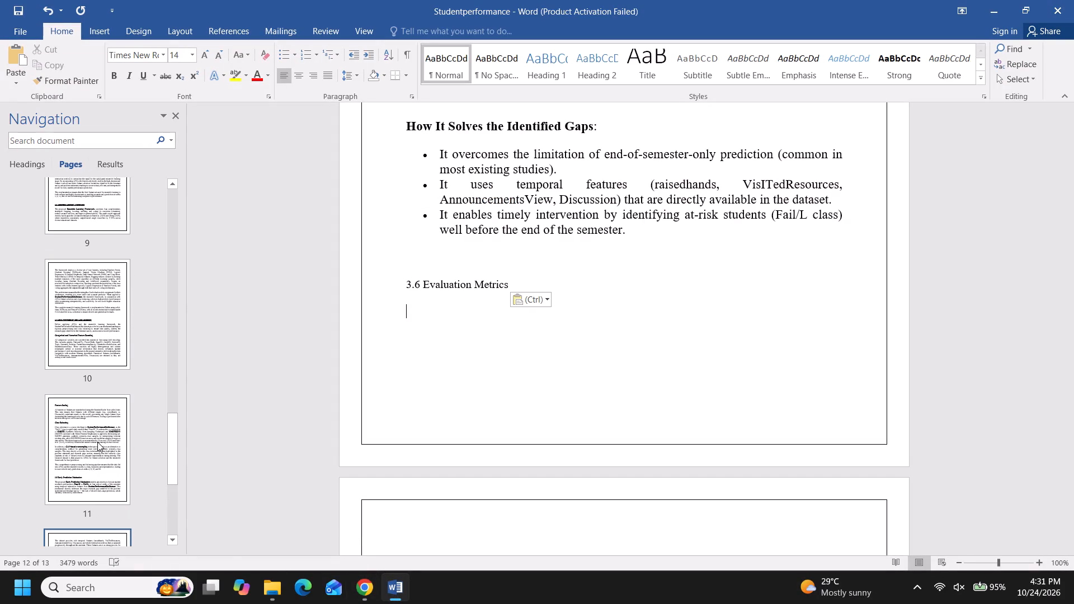
{"action": "left_click", "coordinate": [97, 442]}
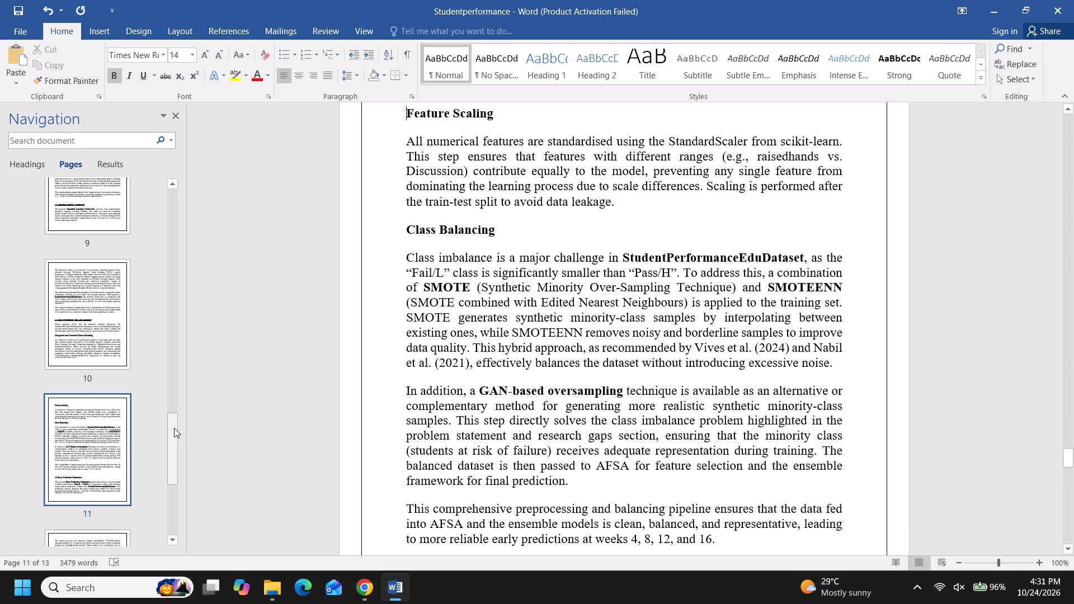
{"action": "left_click_drag", "start_coordinate": [174, 430], "coordinate": [174, 422]}
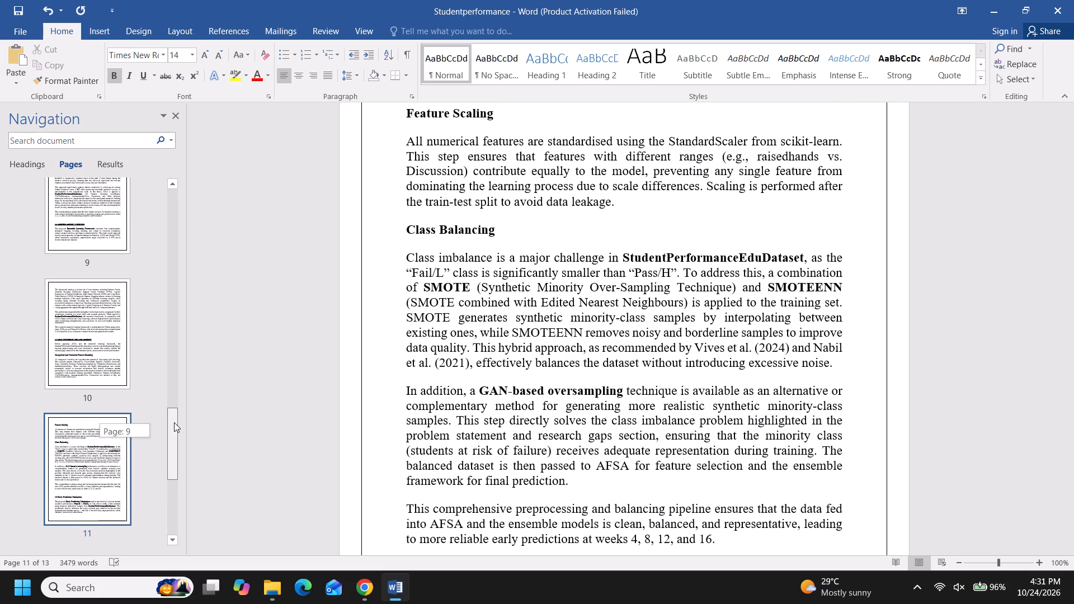
{"action": "left_click_drag", "start_coordinate": [174, 422], "coordinate": [174, 402]}
{"action": "left_click", "coordinate": [109, 328]}
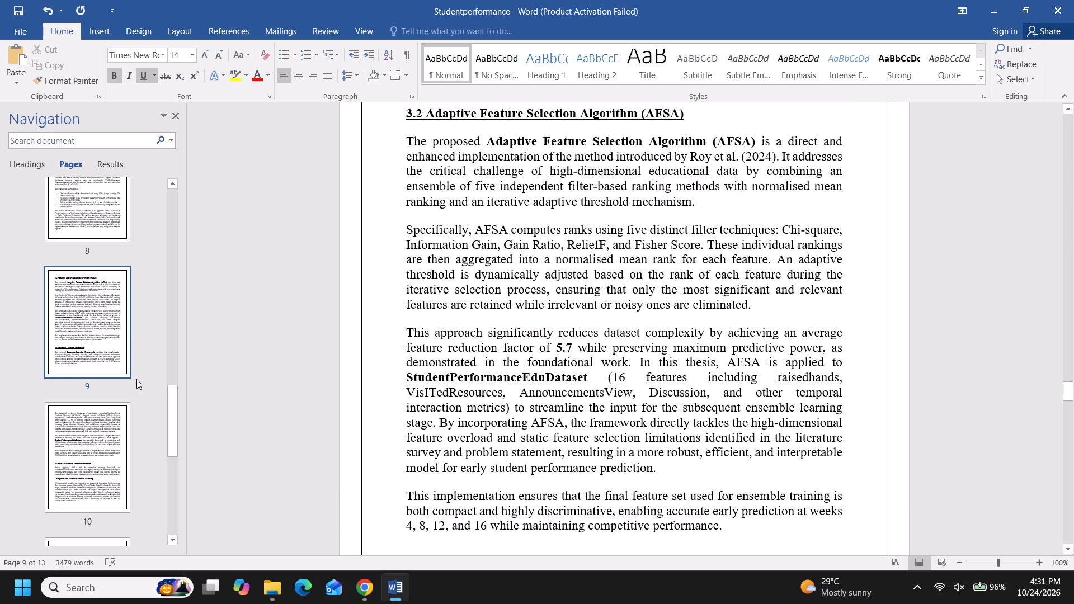
{"action": "left_click", "coordinate": [98, 428]}
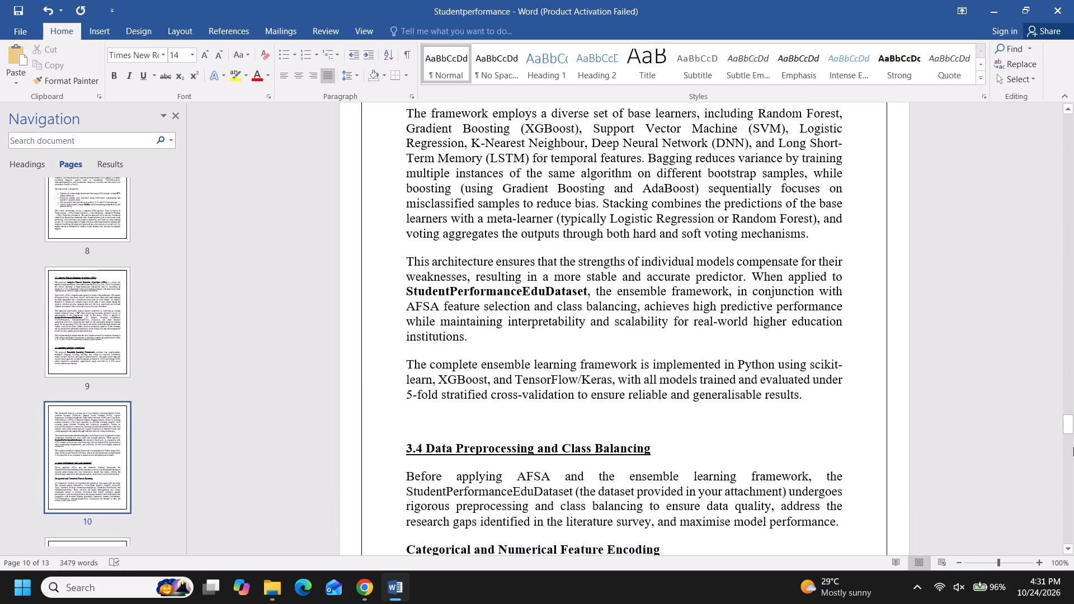
{"action": "left_click_drag", "start_coordinate": [1070, 426], "coordinate": [1073, 456]}
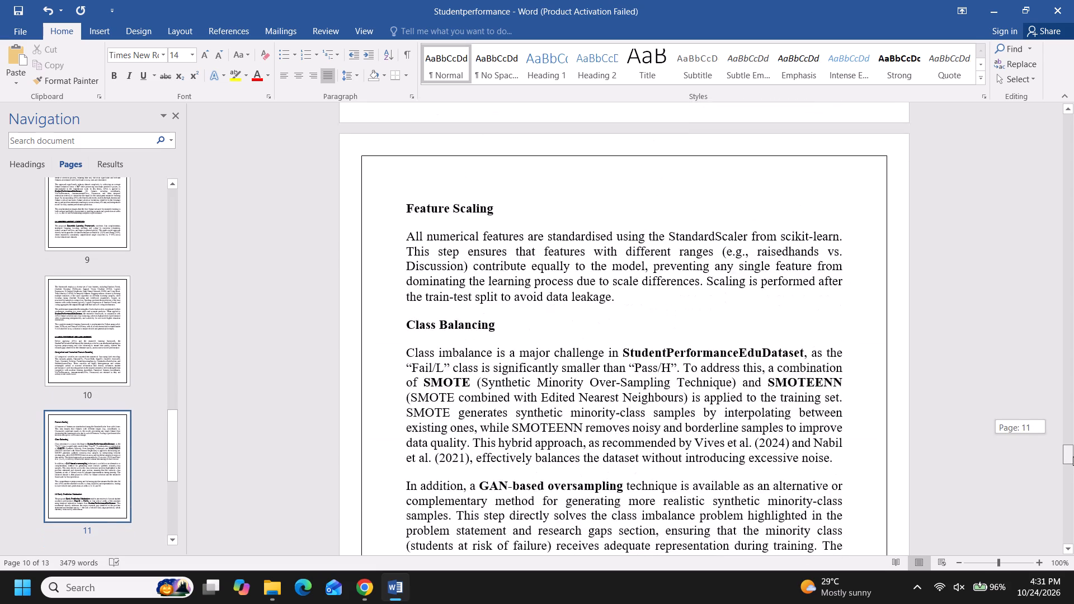
{"action": "left_click_drag", "start_coordinate": [1073, 456], "coordinate": [1073, 476]}
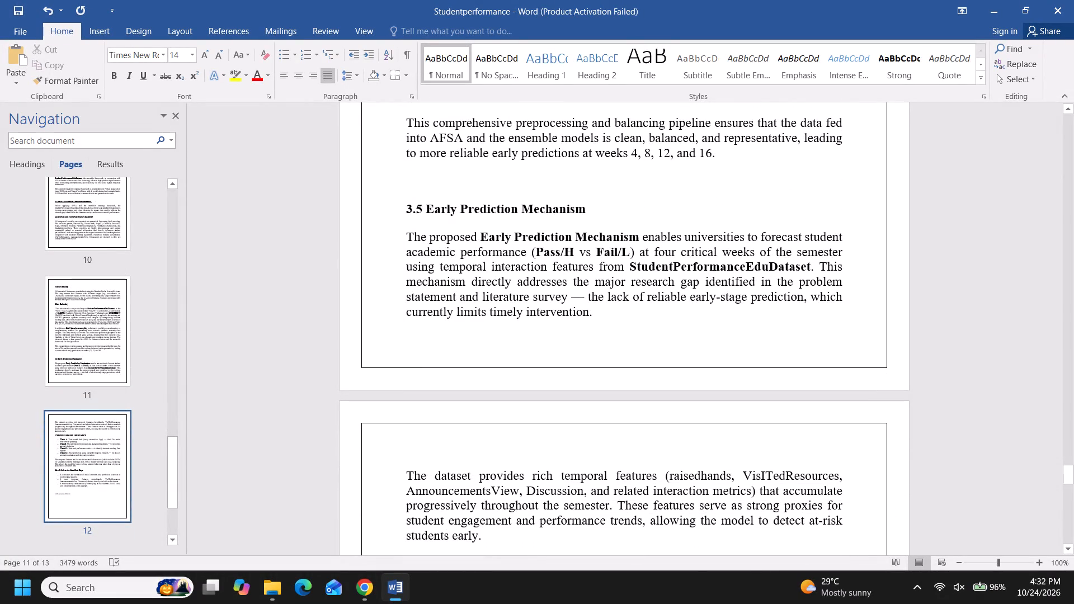
{"action": "left_click_drag", "start_coordinate": [402, 208], "coordinate": [573, 207]}
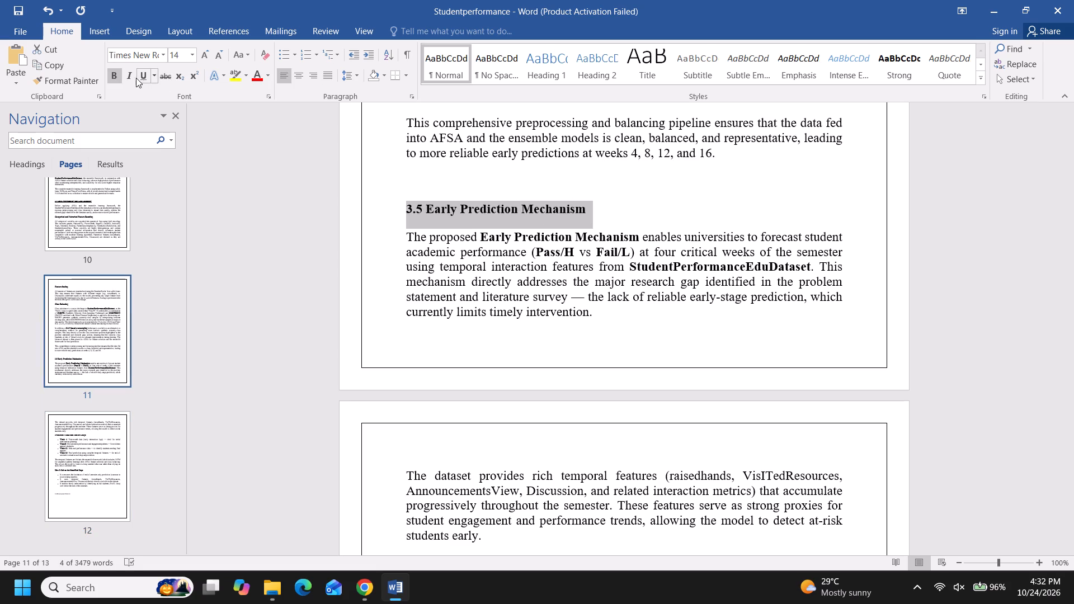
{"action": "left_click", "coordinate": [143, 77]}
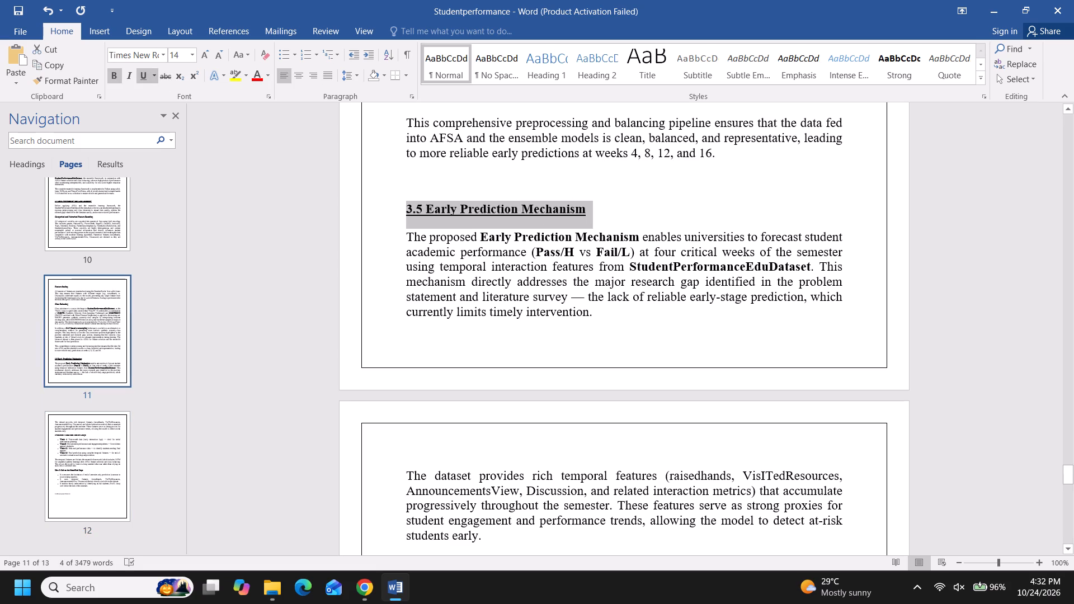
{"action": "left_click", "coordinate": [593, 325]}
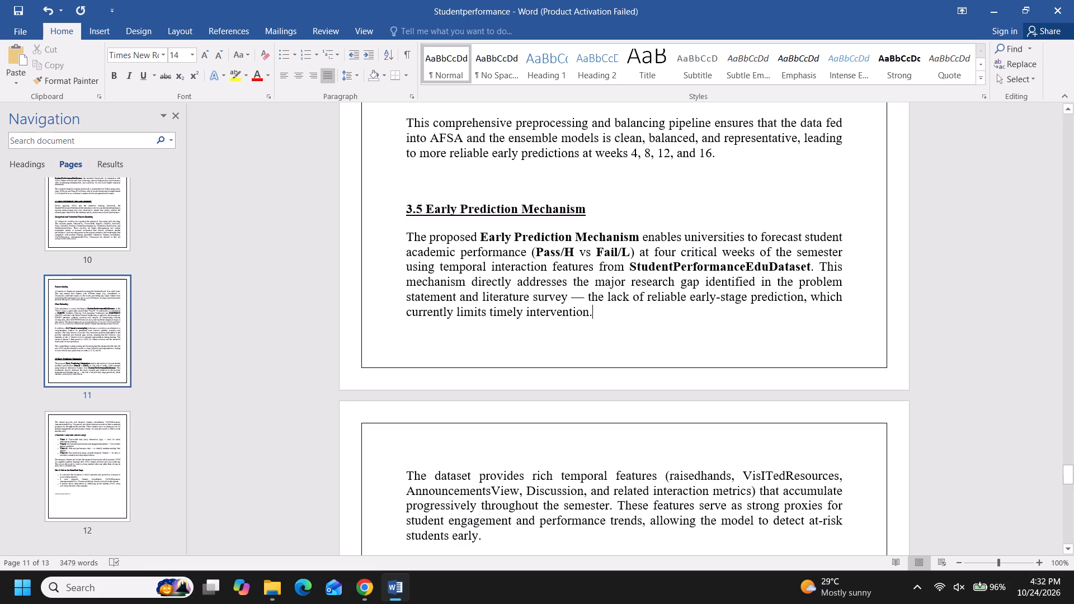
Format the "3.6 Evaluation Metrics" heading as bold, underlined, 14 pt, and start a new line below it.
{"action": "left_click_drag", "start_coordinate": [1070, 472], "coordinate": [1070, 494]}
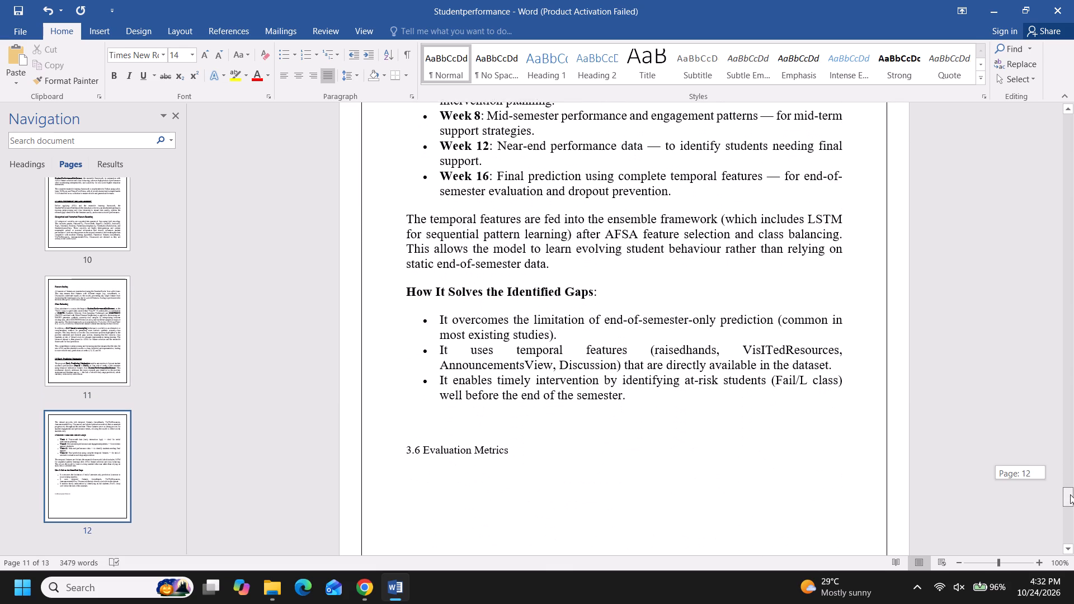
{"action": "left_click_drag", "start_coordinate": [1070, 494], "coordinate": [1070, 501]}
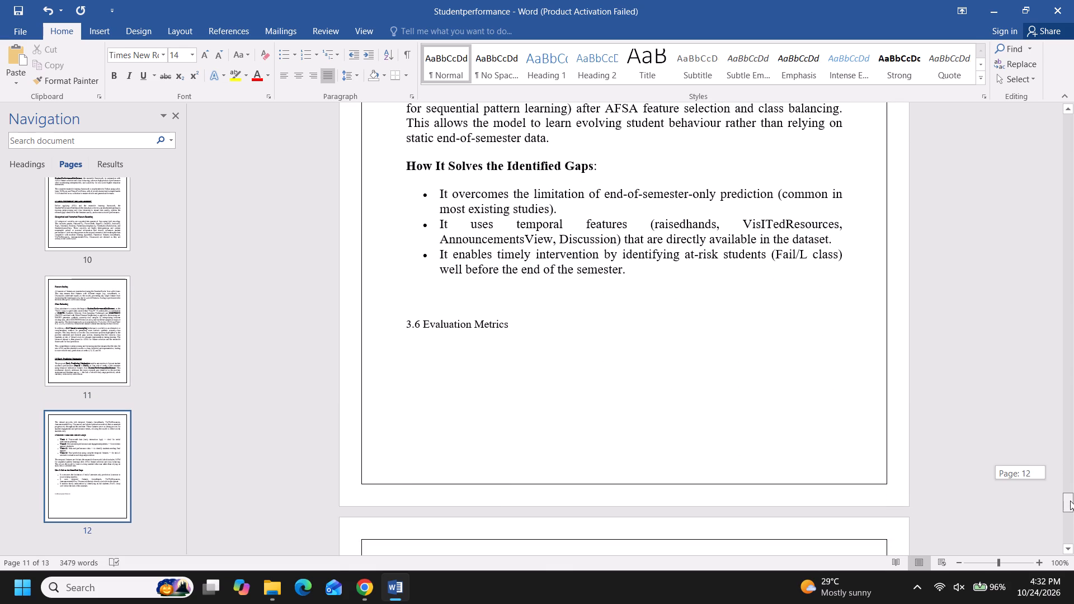
{"action": "left_click_drag", "start_coordinate": [1070, 501], "coordinate": [1070, 503]}
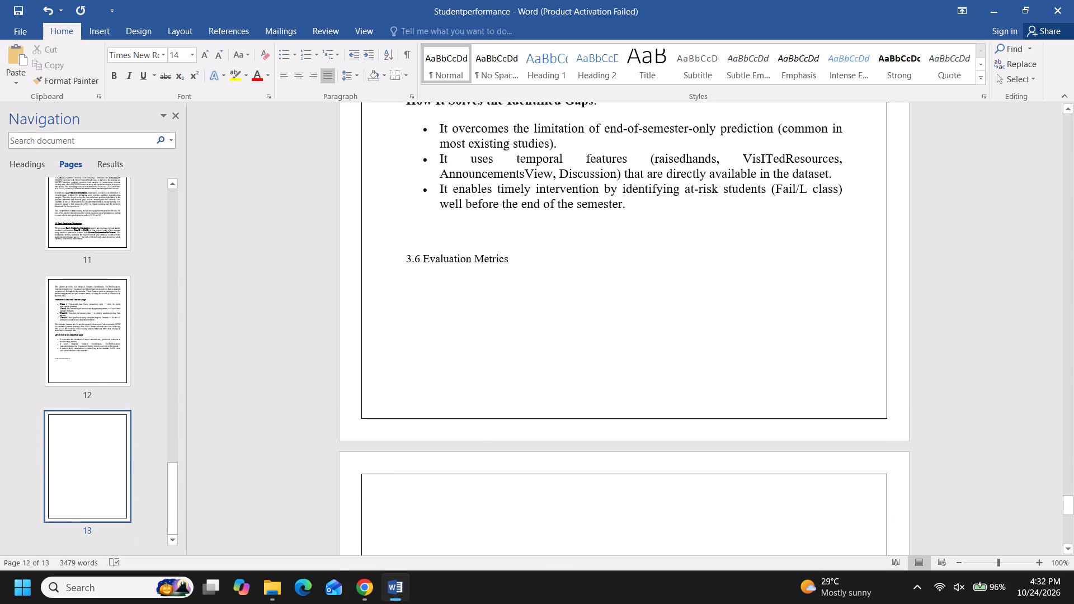
{"action": "left_click_drag", "start_coordinate": [404, 259], "coordinate": [497, 261]}
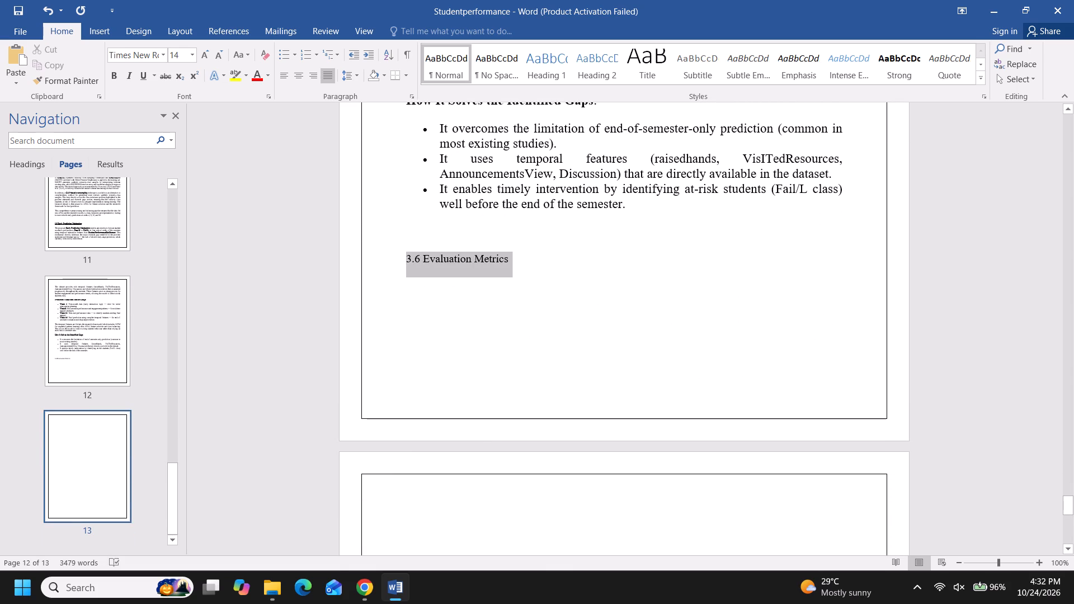
{"action": "left_click_drag", "start_coordinate": [497, 261], "coordinate": [506, 261]}
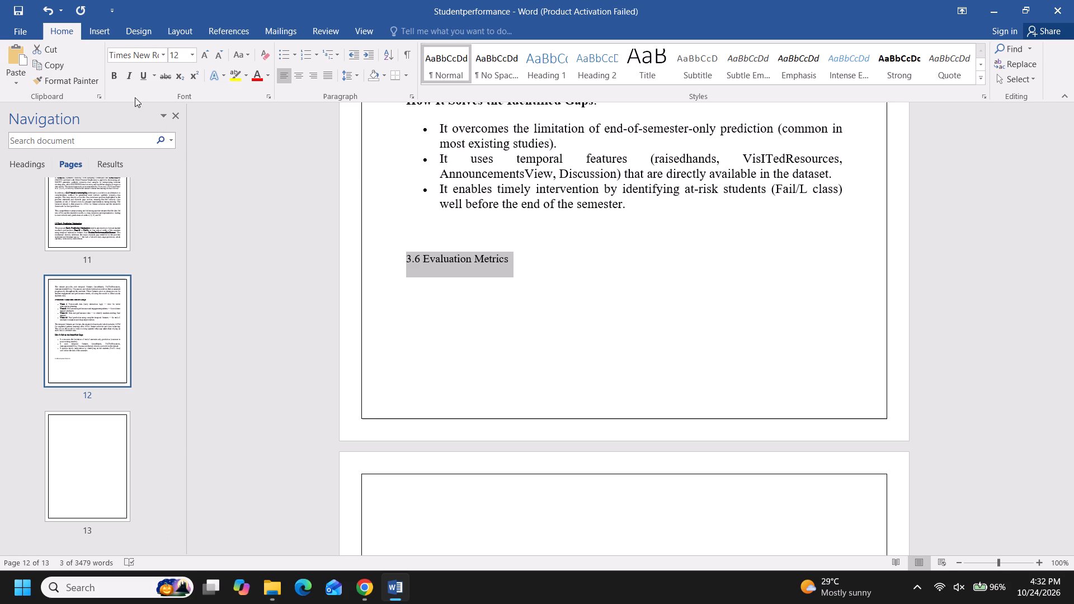
{"action": "left_click", "coordinate": [116, 73]}
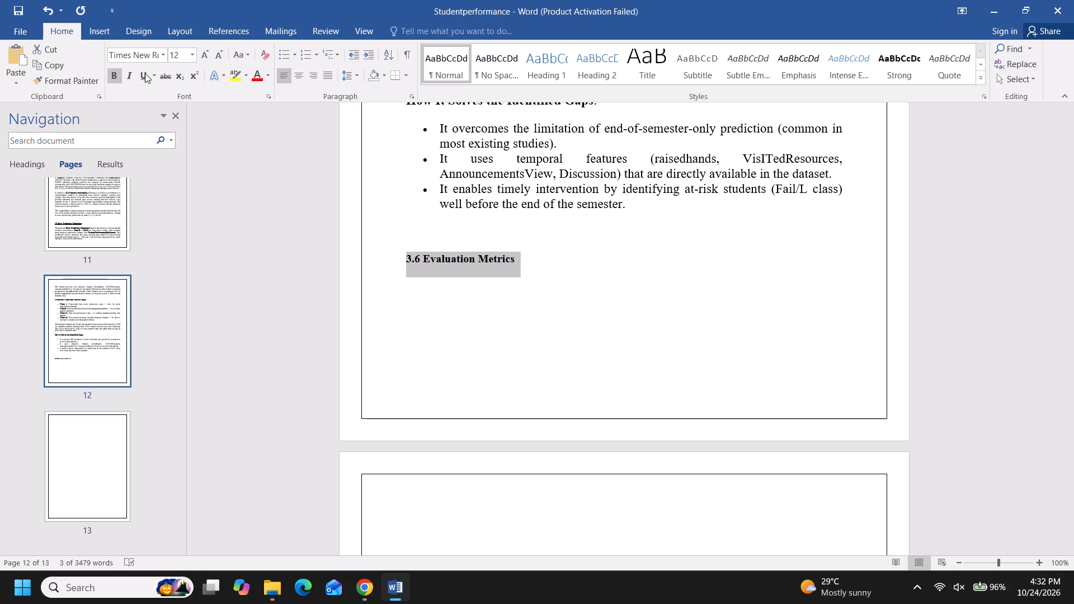
{"action": "left_click", "coordinate": [144, 74]}
{"action": "left_click", "coordinate": [196, 53]}
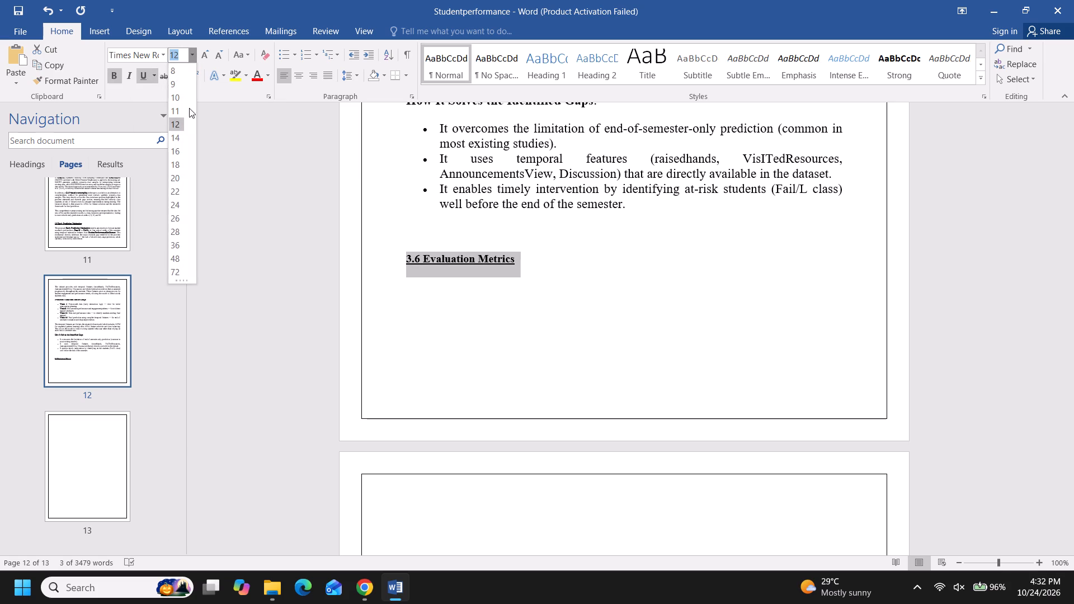
{"action": "left_click", "coordinate": [175, 138]}
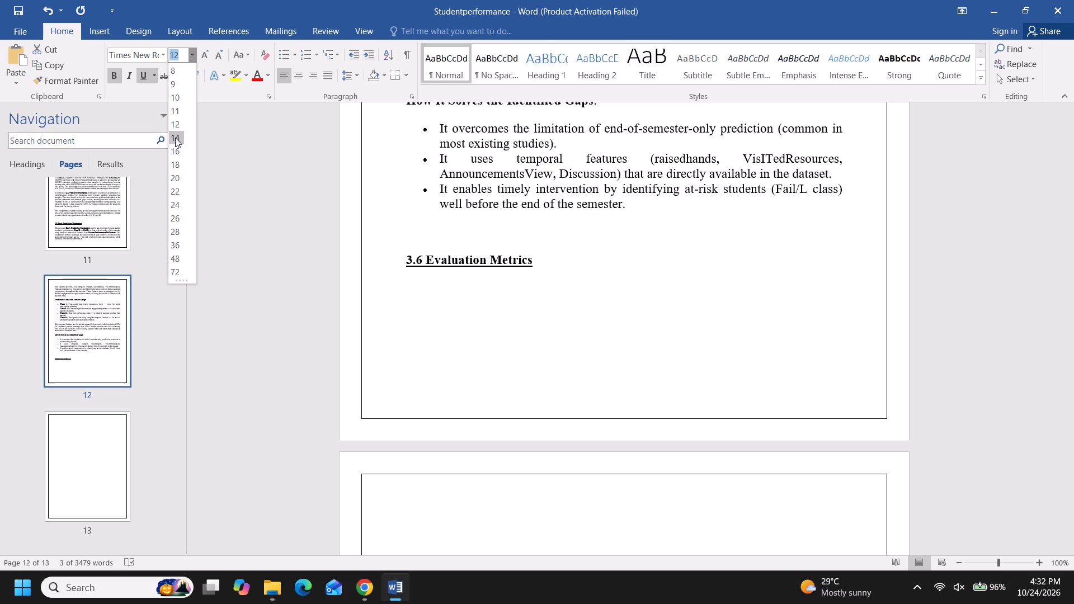
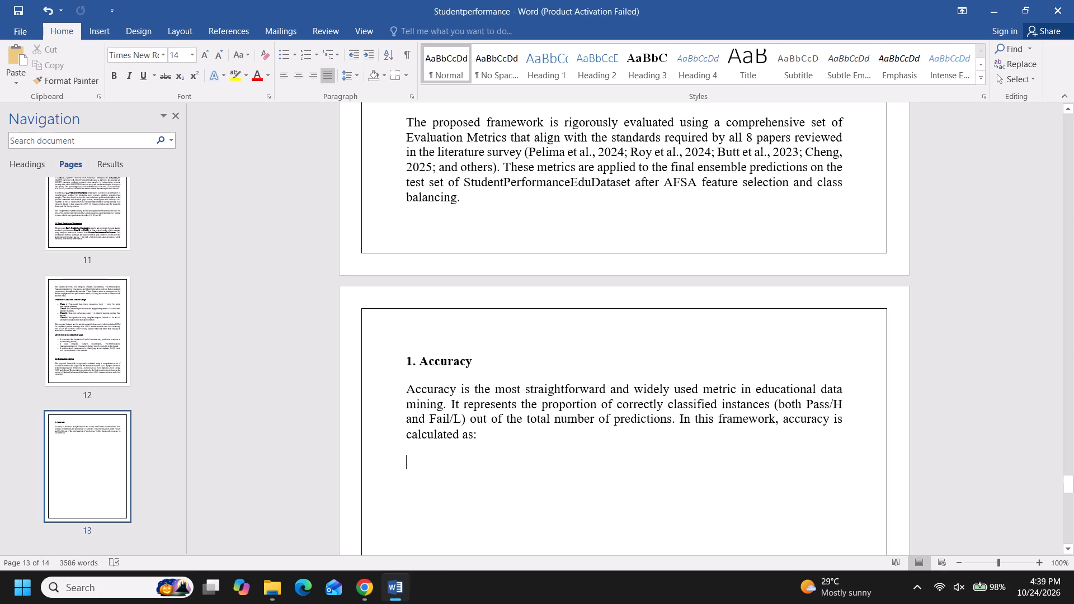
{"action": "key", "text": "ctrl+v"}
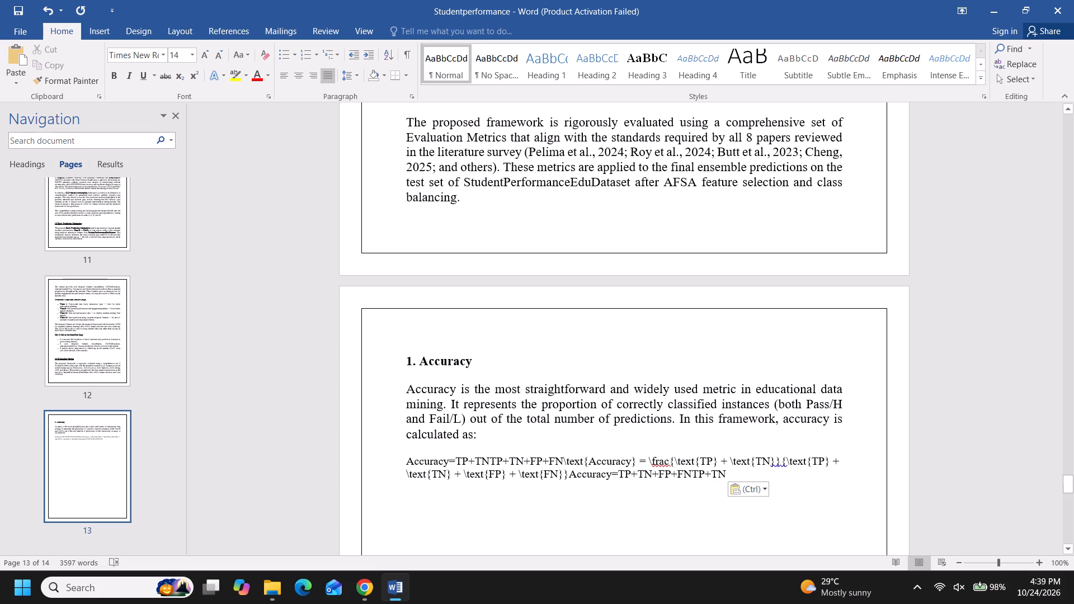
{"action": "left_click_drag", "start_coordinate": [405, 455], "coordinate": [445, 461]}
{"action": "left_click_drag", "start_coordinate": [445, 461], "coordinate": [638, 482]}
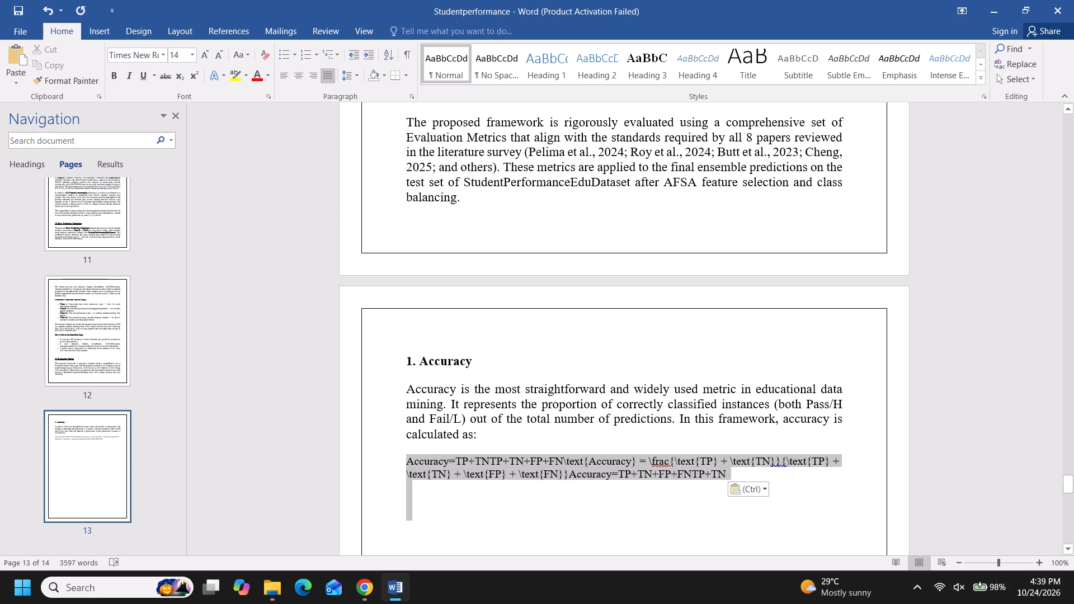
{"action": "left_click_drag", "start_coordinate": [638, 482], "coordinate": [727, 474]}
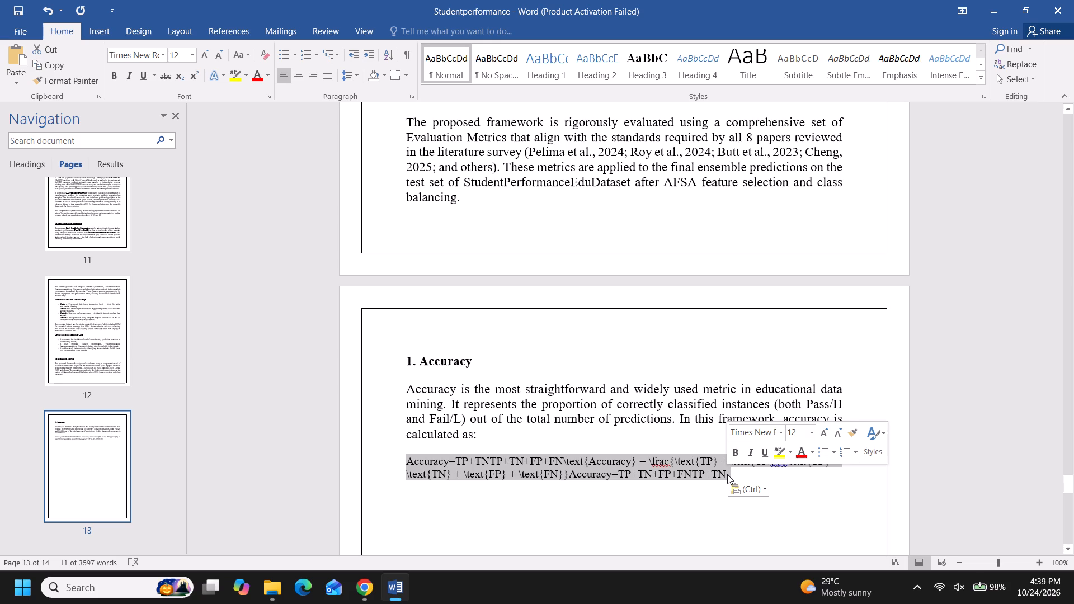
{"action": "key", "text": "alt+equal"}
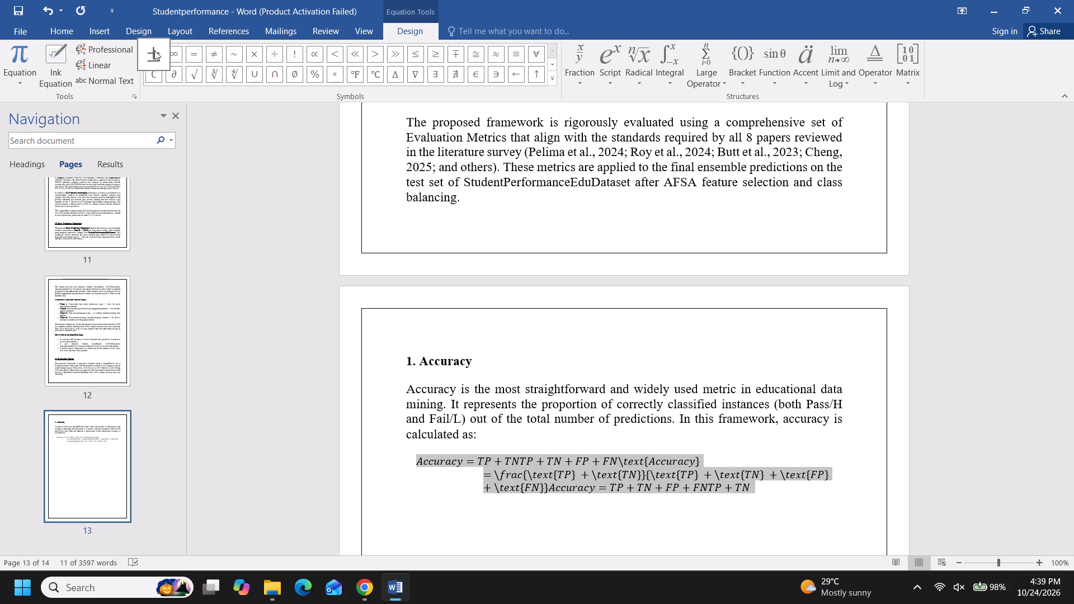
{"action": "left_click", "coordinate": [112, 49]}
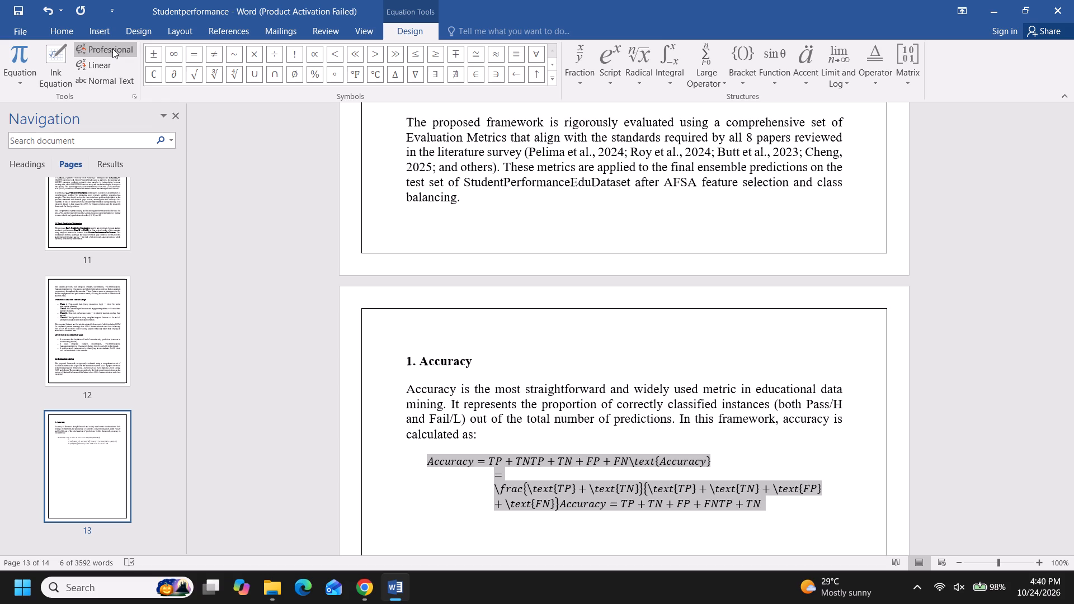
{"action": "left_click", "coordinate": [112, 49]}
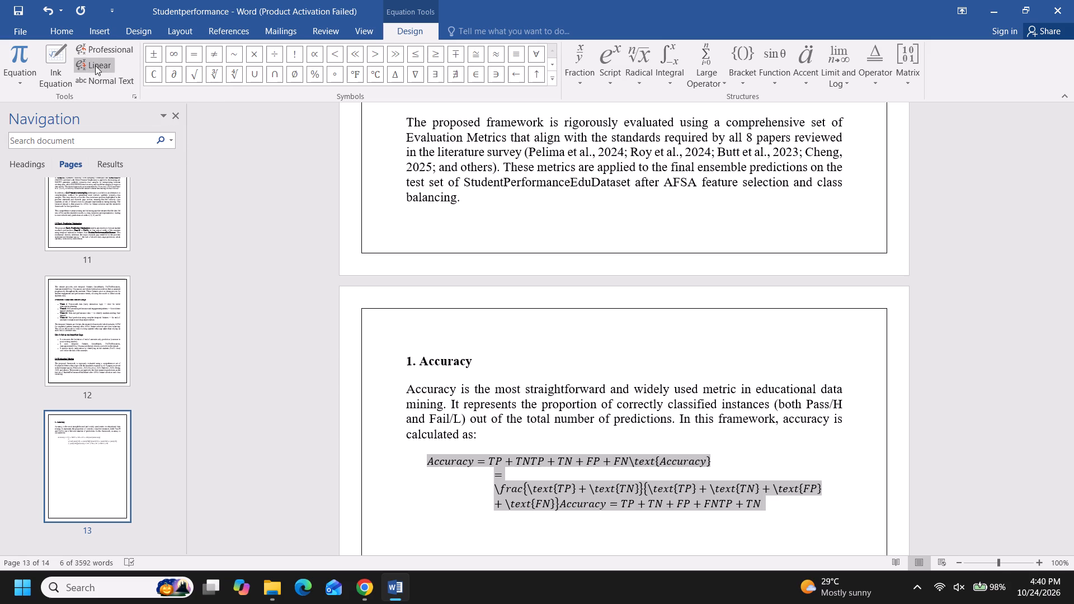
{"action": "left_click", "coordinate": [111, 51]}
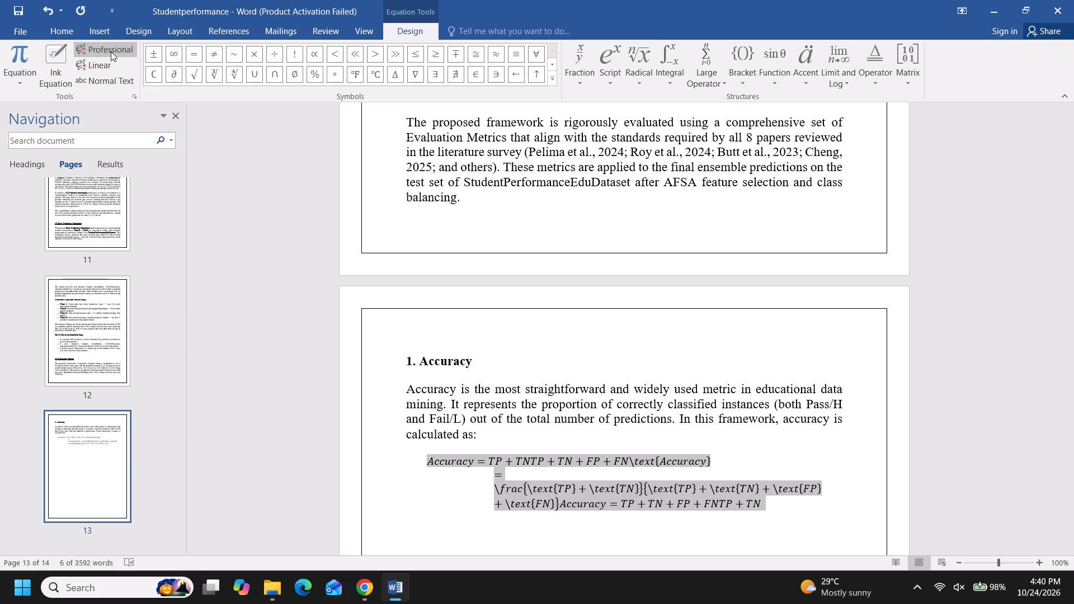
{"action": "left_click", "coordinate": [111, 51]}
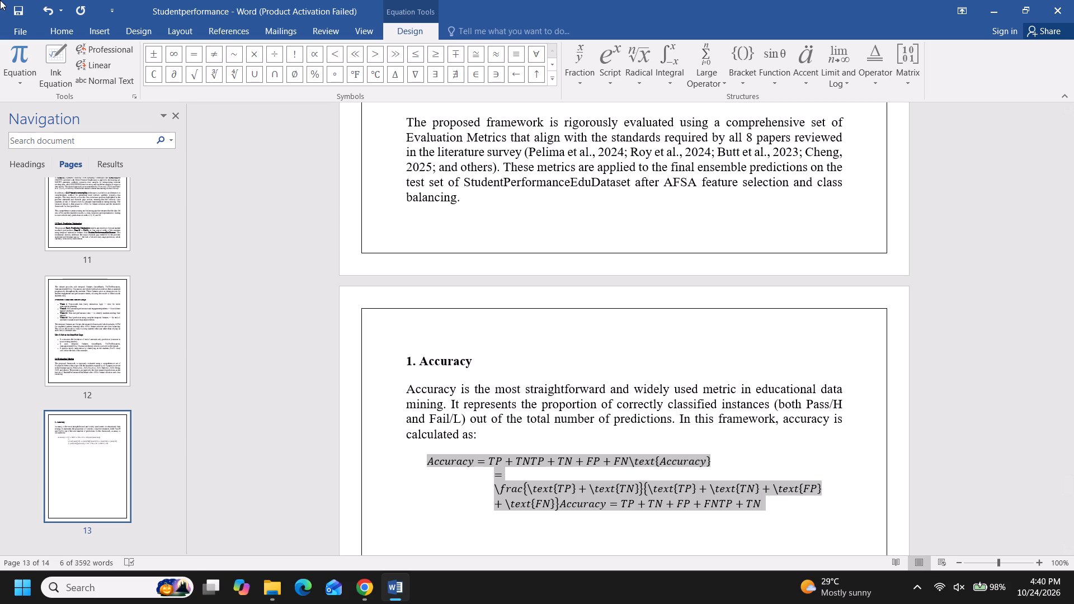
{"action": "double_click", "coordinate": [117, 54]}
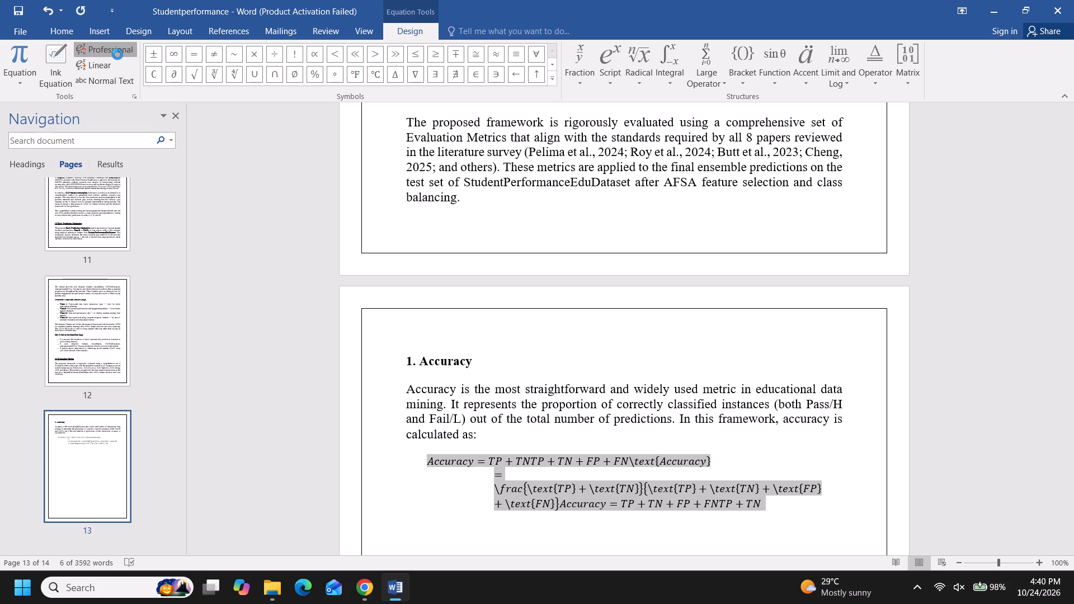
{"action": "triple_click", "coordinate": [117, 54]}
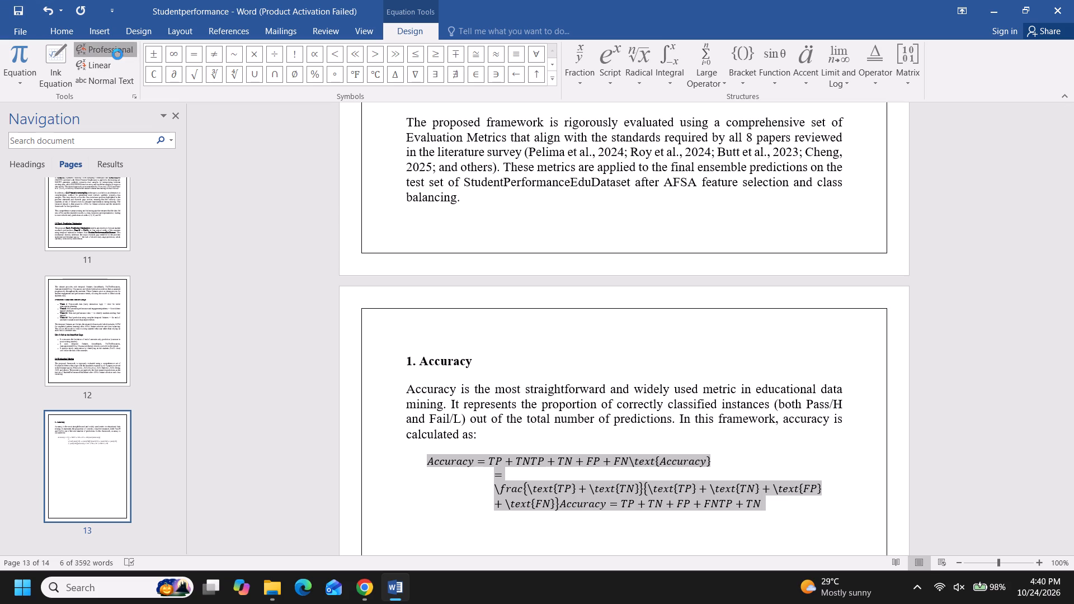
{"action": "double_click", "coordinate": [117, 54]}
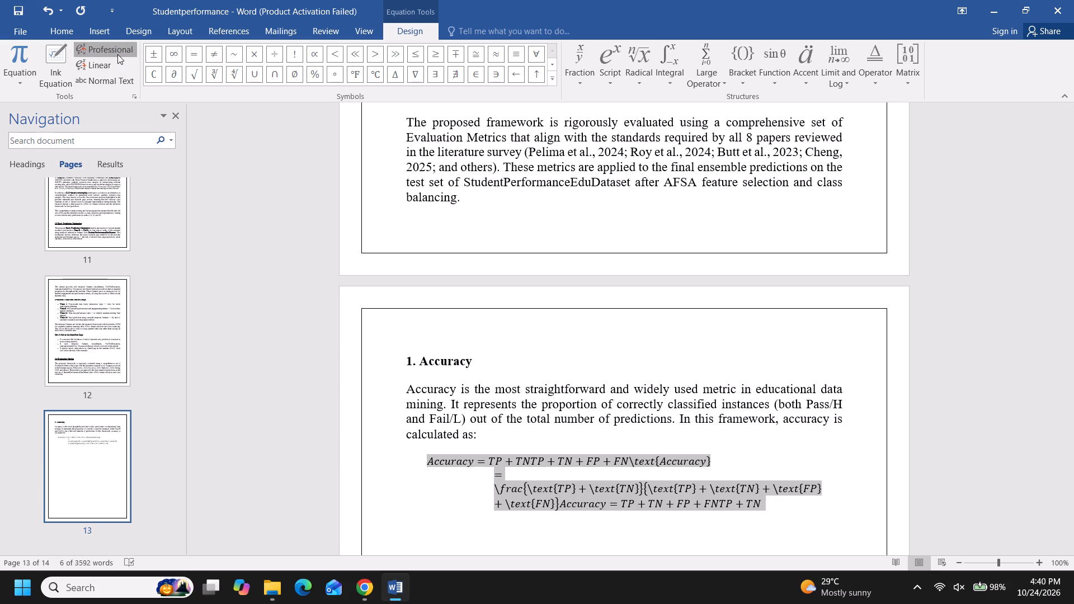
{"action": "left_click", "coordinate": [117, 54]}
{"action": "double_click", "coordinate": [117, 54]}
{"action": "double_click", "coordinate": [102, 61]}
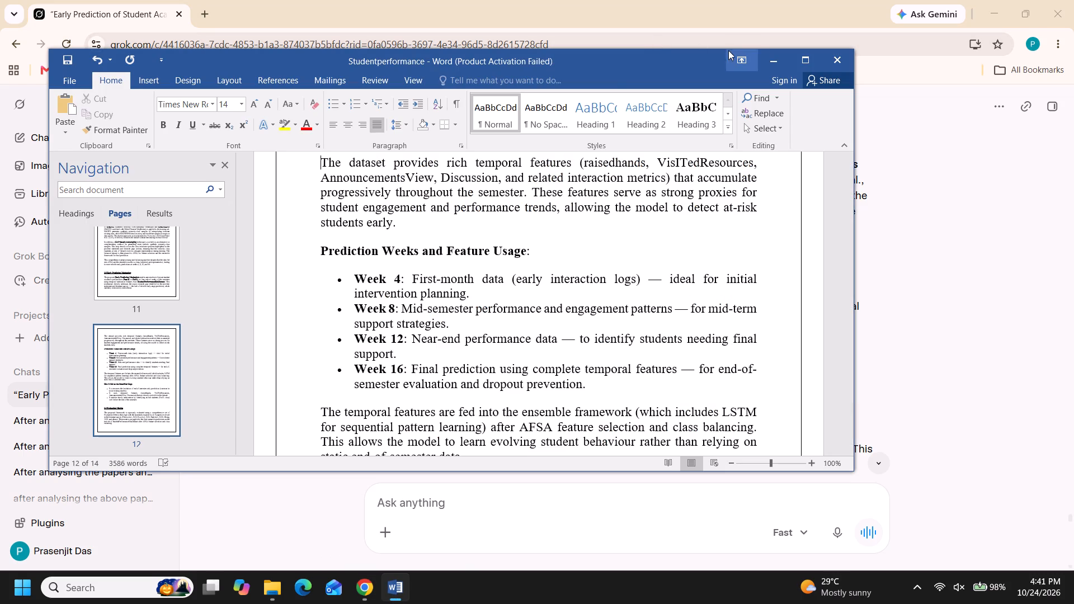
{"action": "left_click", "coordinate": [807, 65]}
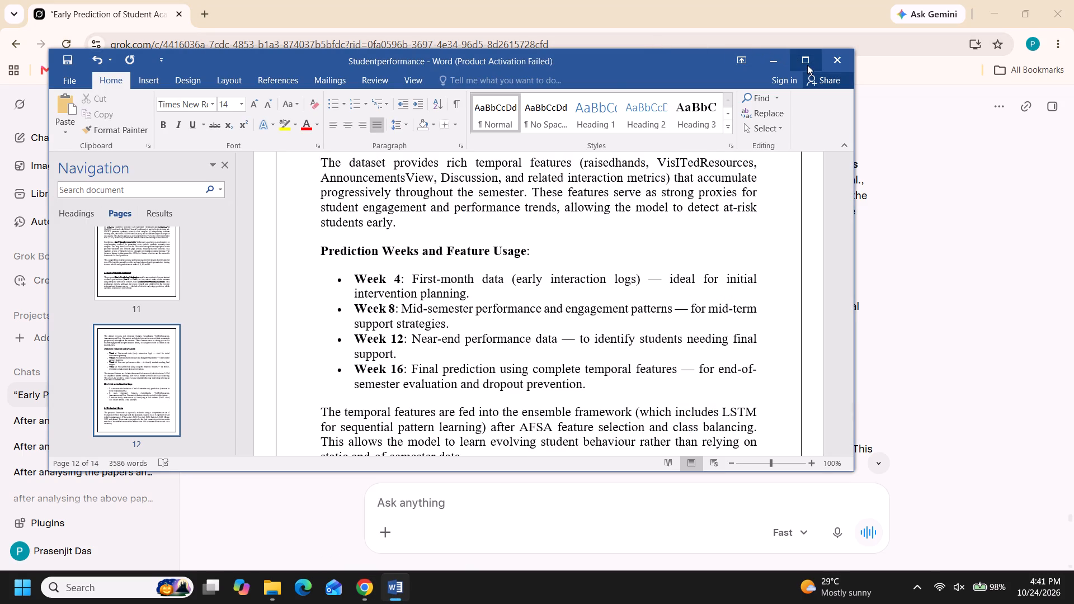
Insert an equation on the empty line below "calculated as:" reading "Accuracy =" followed by an empty stacked fraction.
{"action": "scroll", "coordinate": [655, 360], "scroll_direction": "down", "scroll_amount": 2}
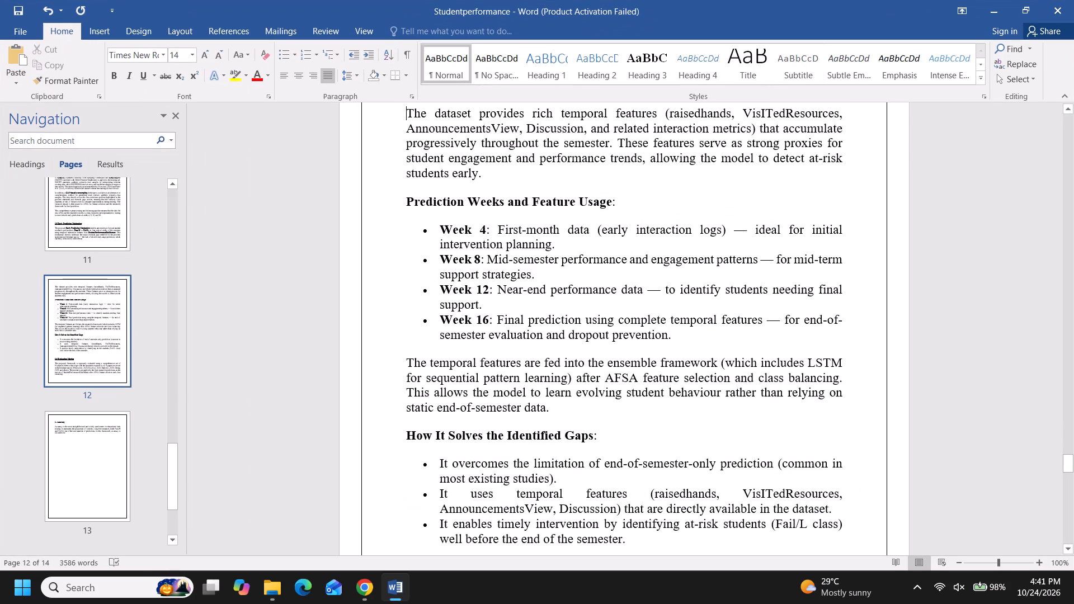
{"action": "scroll", "coordinate": [655, 360], "scroll_direction": "down", "scroll_amount": 11}
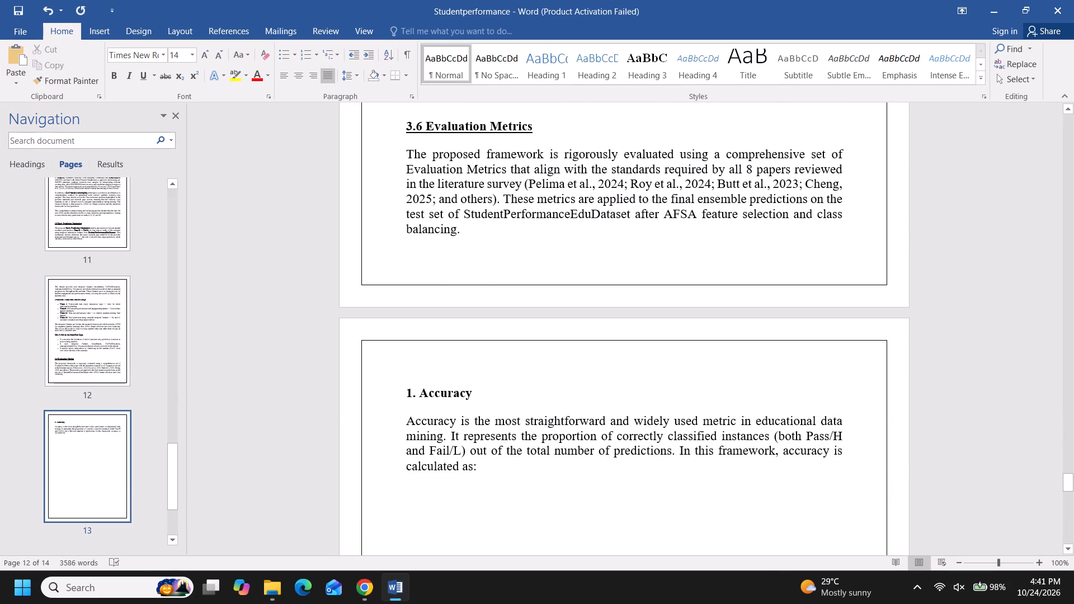
{"action": "scroll", "coordinate": [655, 360], "scroll_direction": "down", "scroll_amount": 5}
{"action": "left_click", "coordinate": [628, 365]}
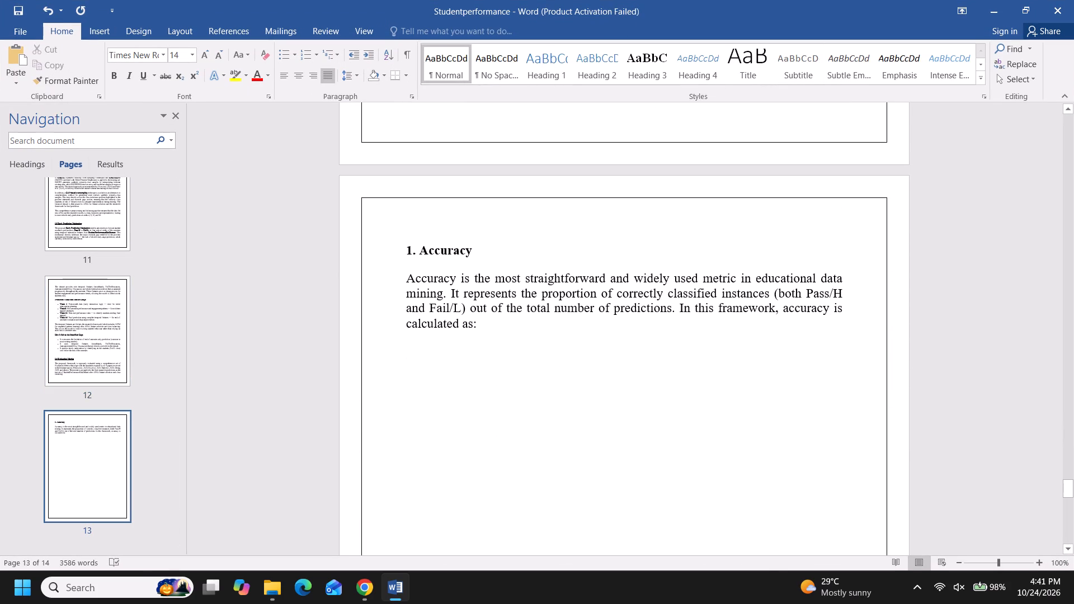
{"action": "key", "text": "alt+equal"}
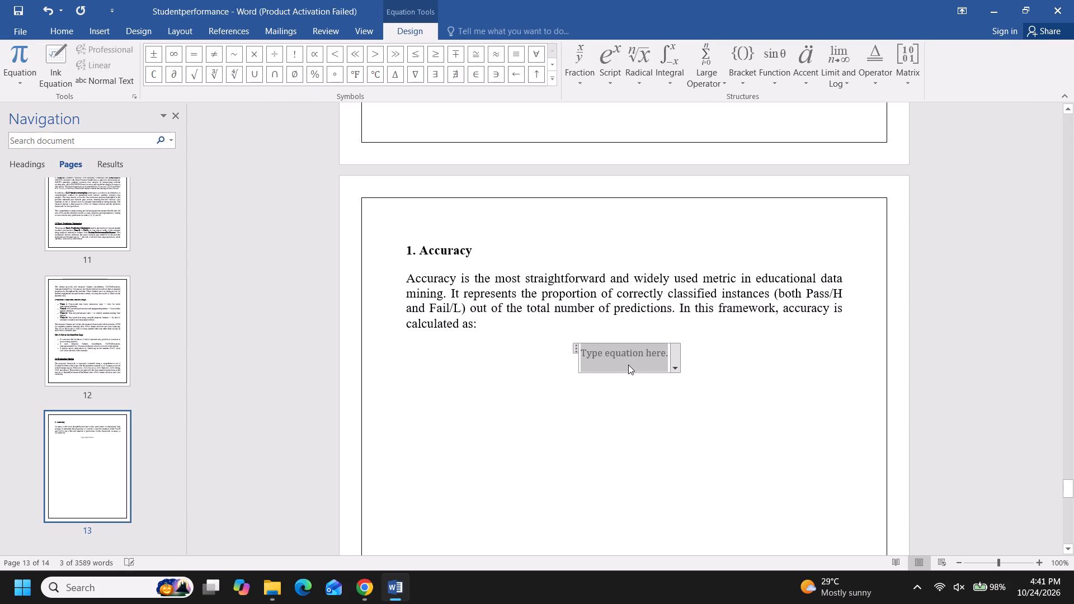
{"action": "key", "text": "a"}
{"action": "type", "text": "ccuracy"}
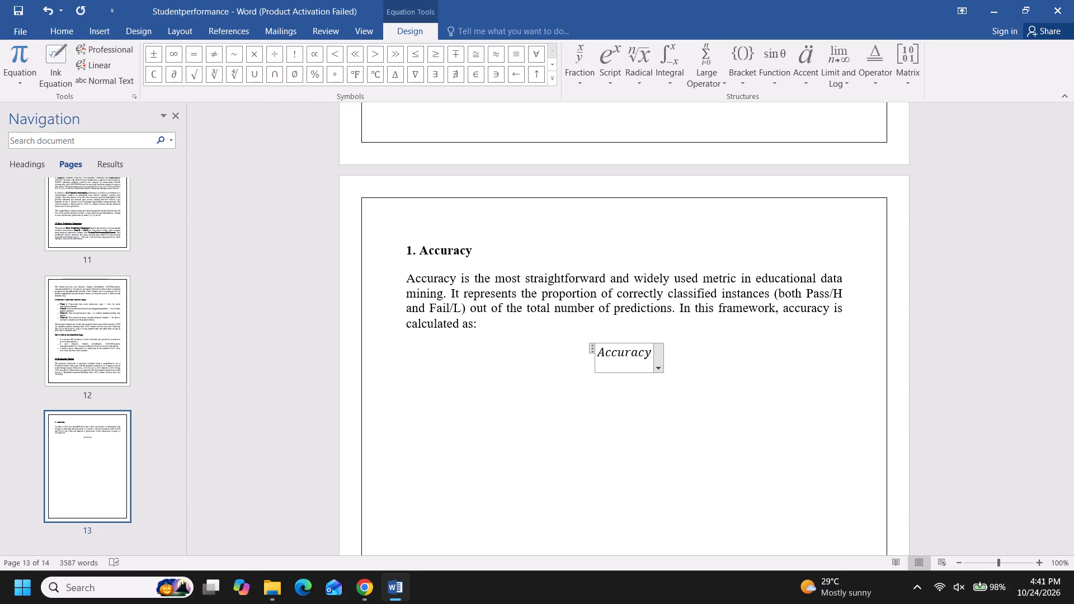
{"action": "key", "text": "equal"}
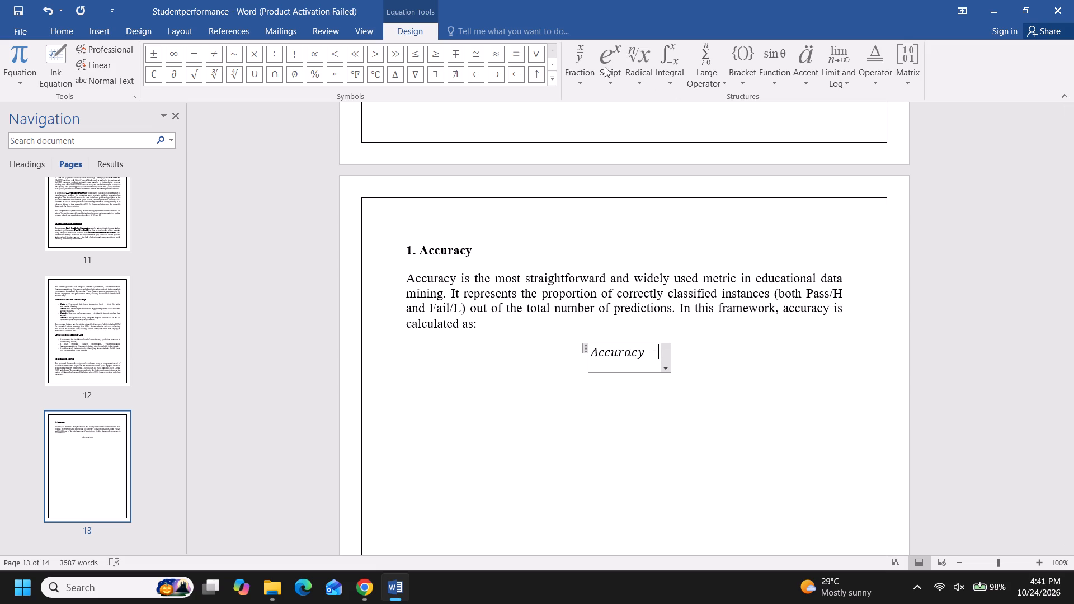
{"action": "left_click", "coordinate": [580, 64]}
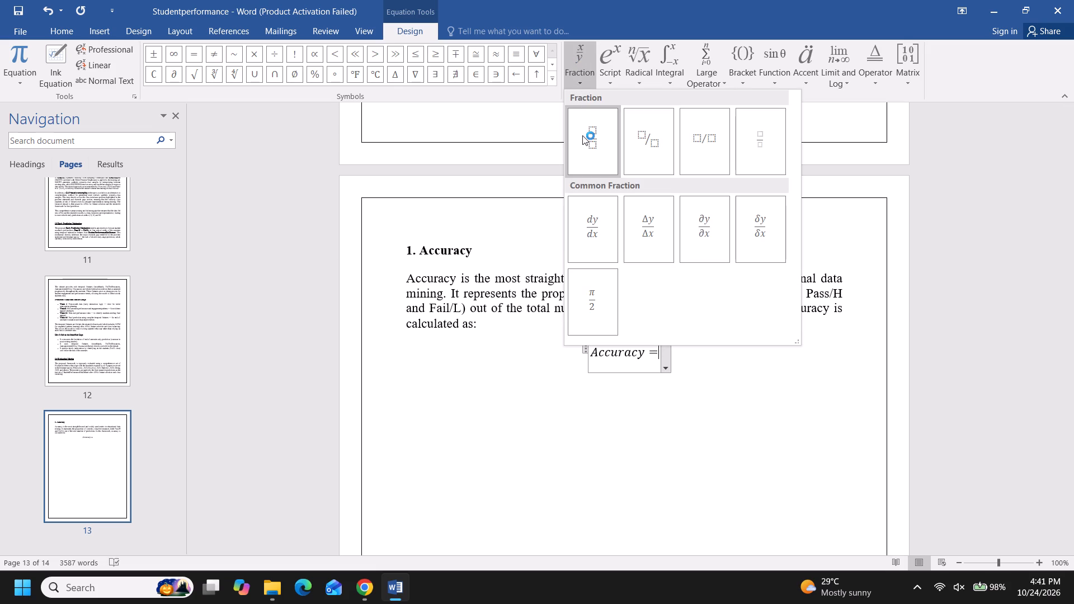
{"action": "left_click", "coordinate": [582, 135]}
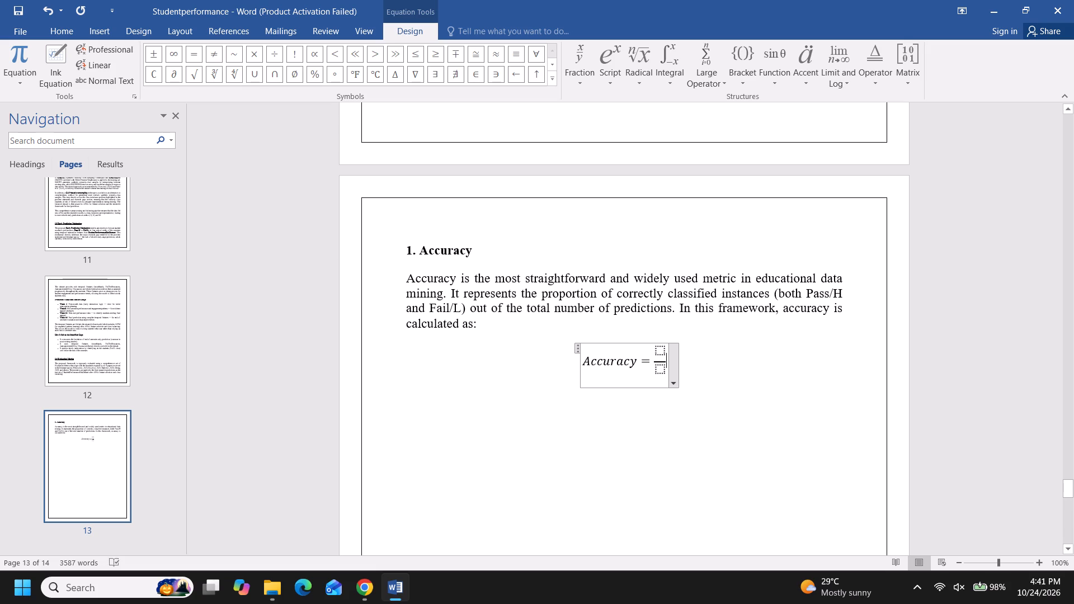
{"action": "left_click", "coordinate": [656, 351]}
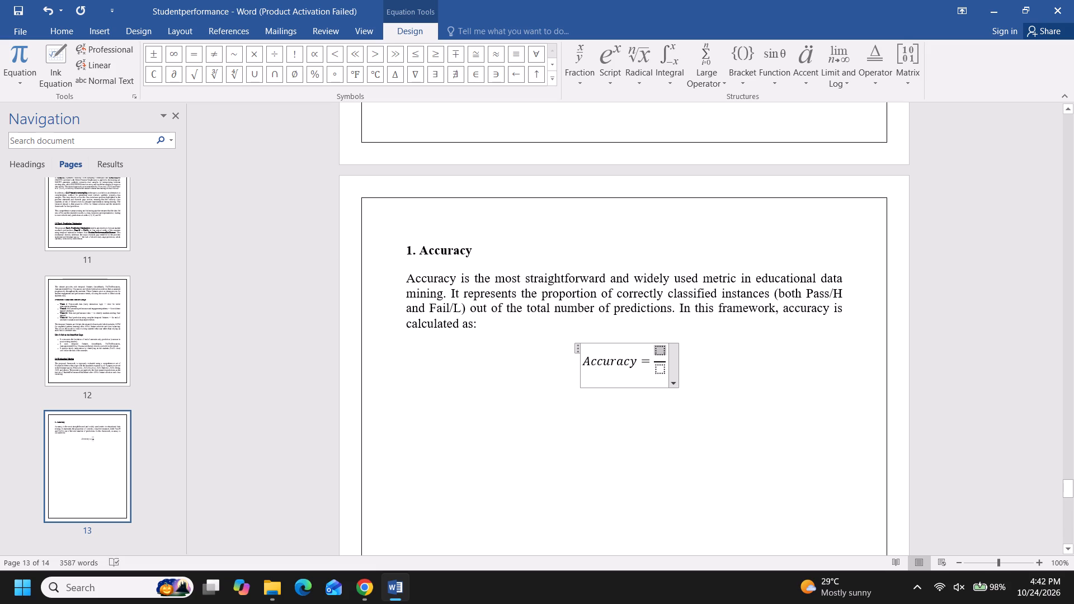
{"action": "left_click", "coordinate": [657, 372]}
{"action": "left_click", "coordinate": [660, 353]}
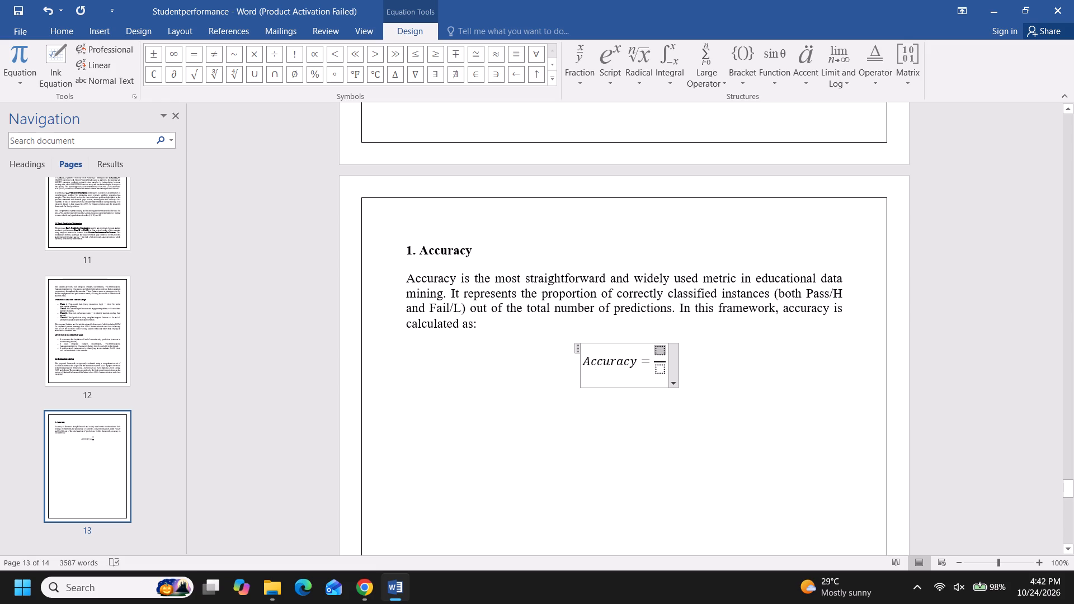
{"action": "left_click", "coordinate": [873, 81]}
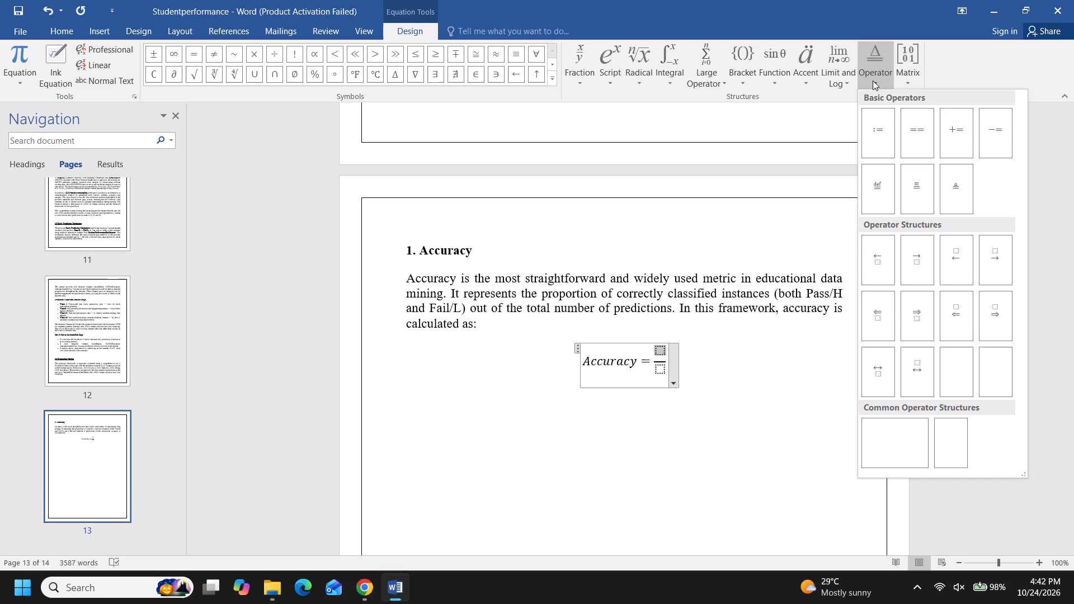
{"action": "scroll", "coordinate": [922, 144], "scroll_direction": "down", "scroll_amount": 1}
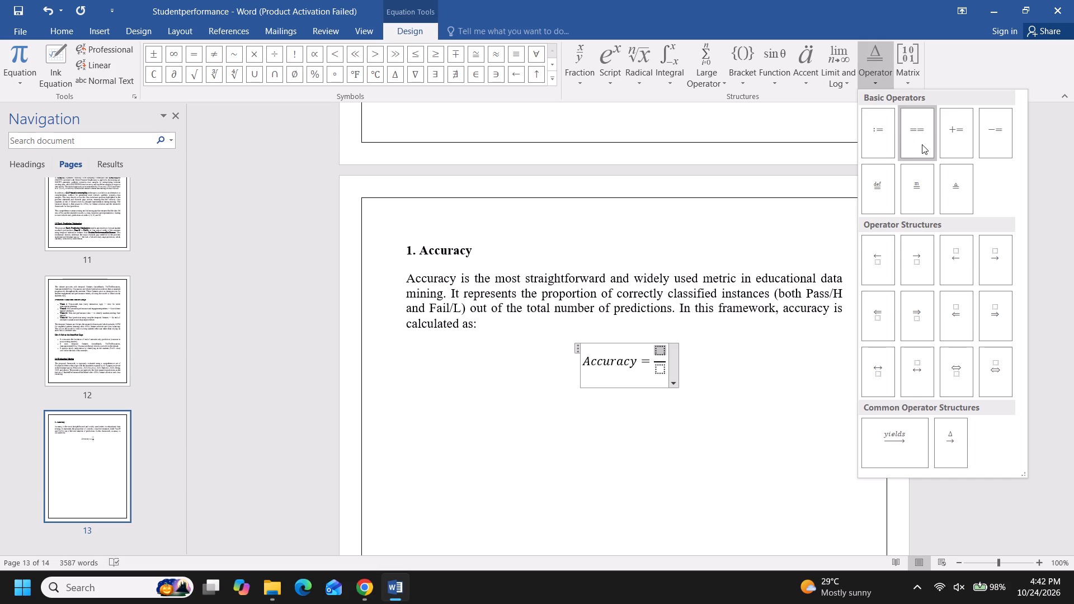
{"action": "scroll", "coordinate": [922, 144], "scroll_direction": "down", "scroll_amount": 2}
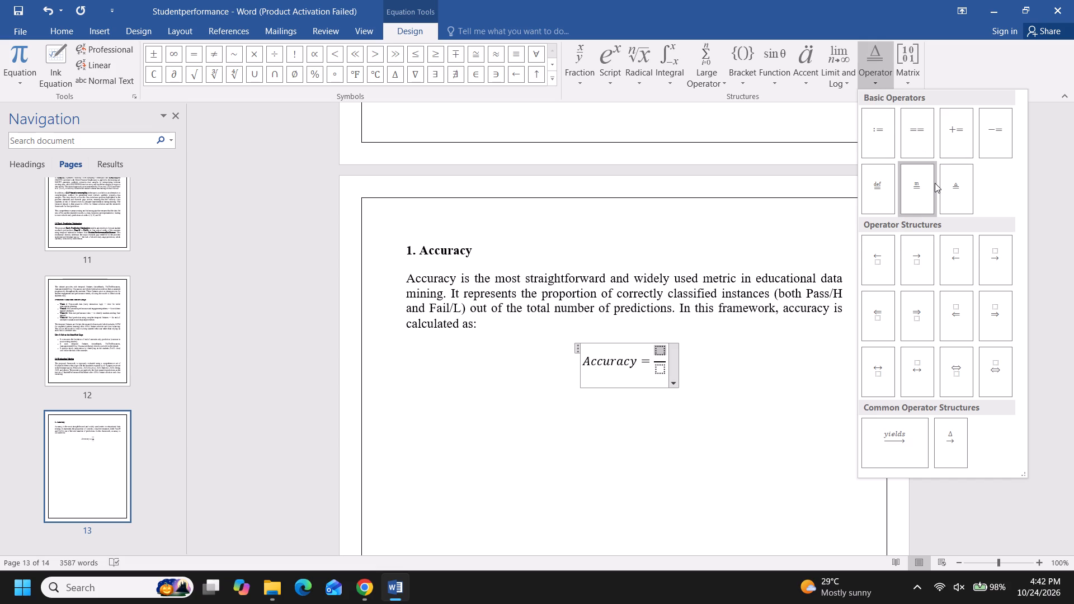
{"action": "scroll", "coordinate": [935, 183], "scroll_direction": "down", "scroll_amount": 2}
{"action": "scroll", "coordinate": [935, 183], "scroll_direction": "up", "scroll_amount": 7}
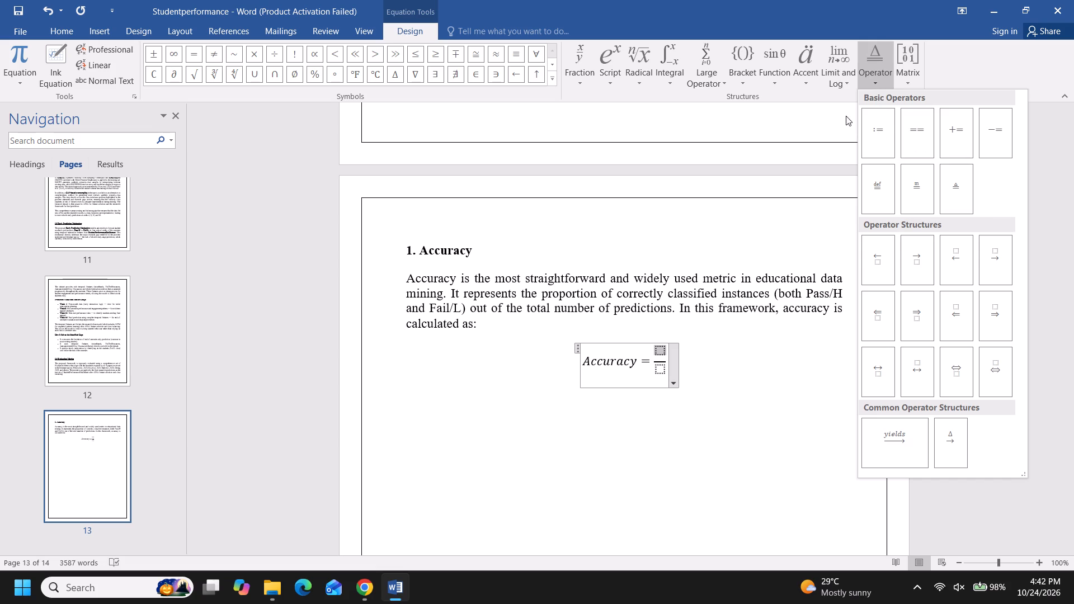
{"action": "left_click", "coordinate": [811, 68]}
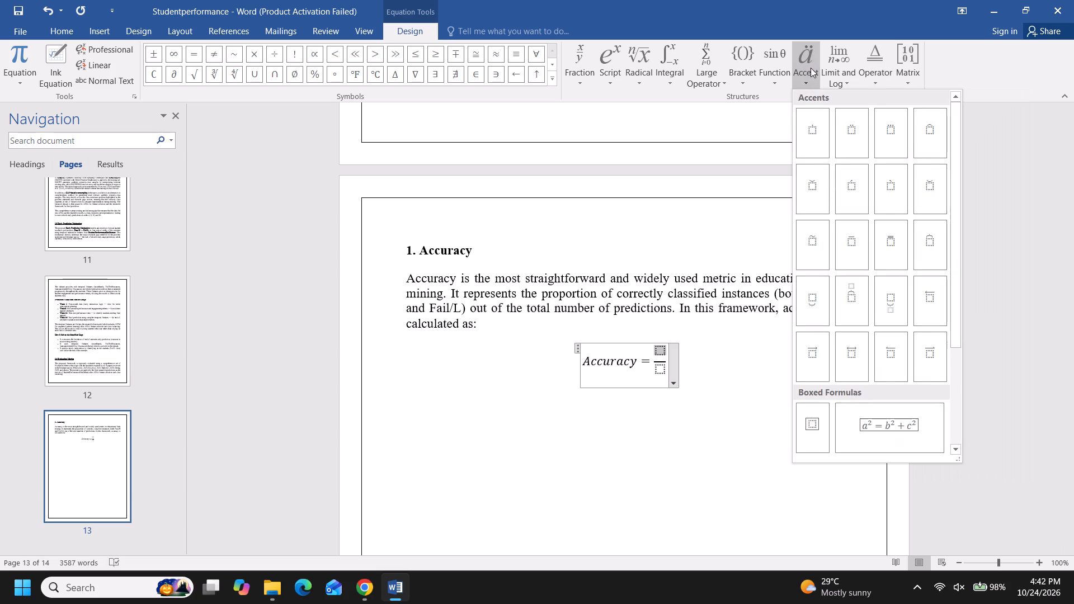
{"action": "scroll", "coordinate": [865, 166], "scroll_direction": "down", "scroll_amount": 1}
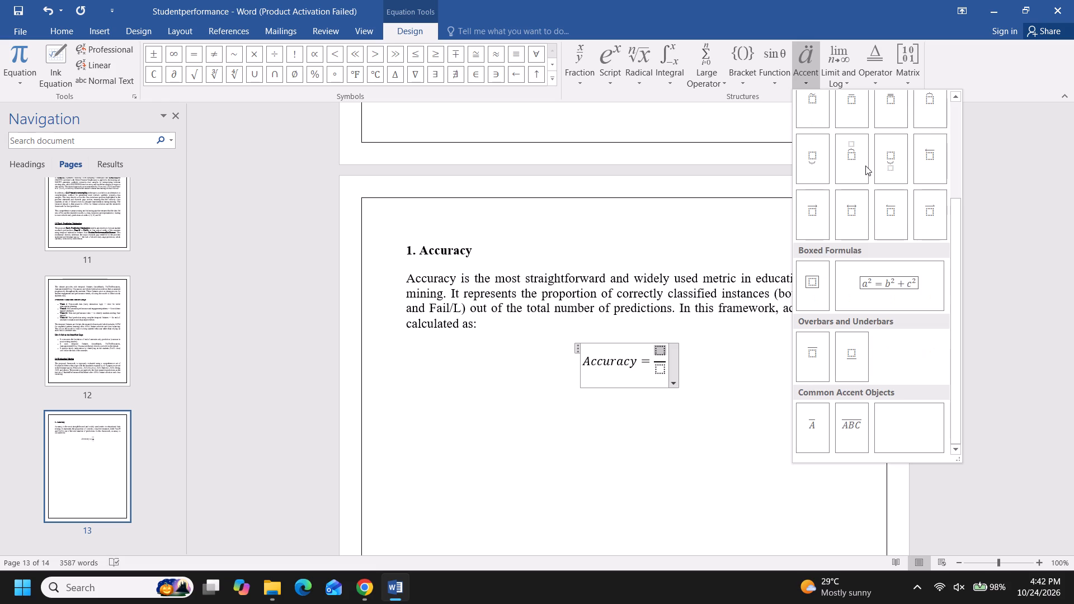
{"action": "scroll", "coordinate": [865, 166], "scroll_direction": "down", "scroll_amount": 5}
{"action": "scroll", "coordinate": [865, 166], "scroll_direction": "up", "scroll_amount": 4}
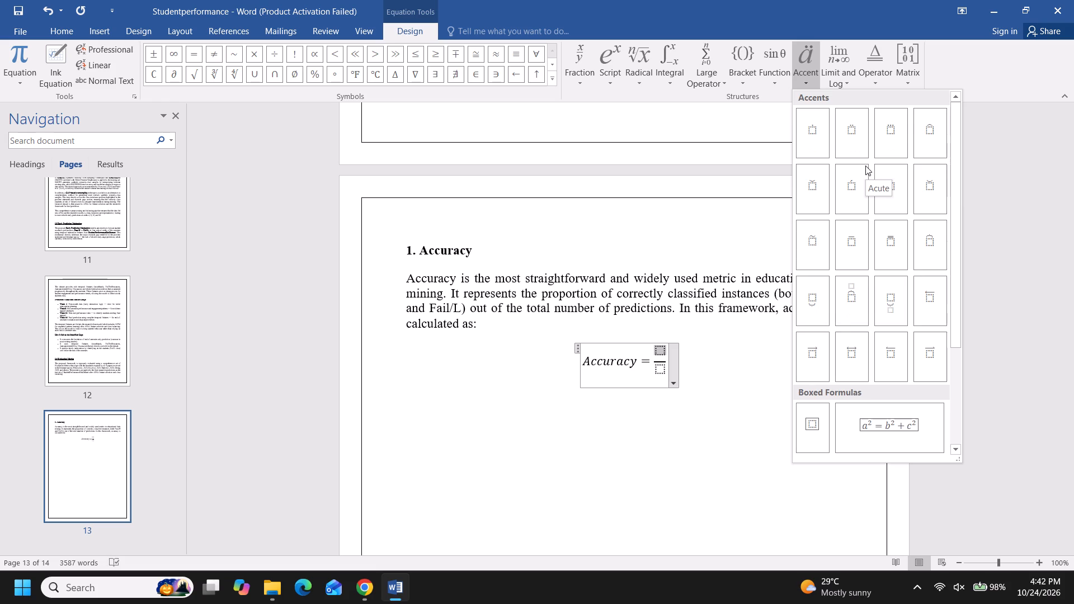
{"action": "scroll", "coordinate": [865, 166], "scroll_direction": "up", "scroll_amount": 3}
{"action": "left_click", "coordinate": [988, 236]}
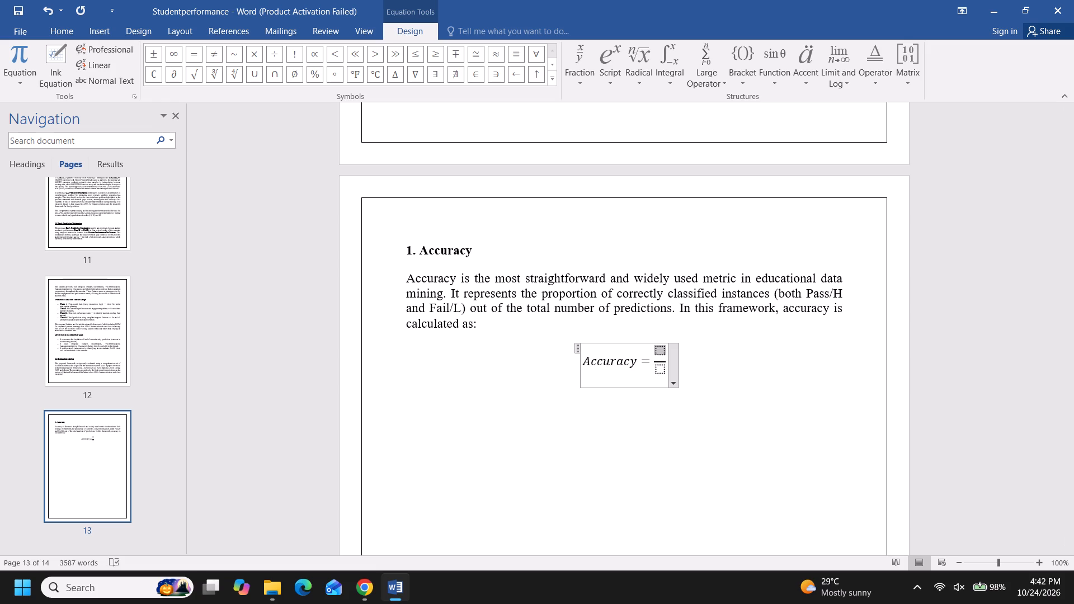
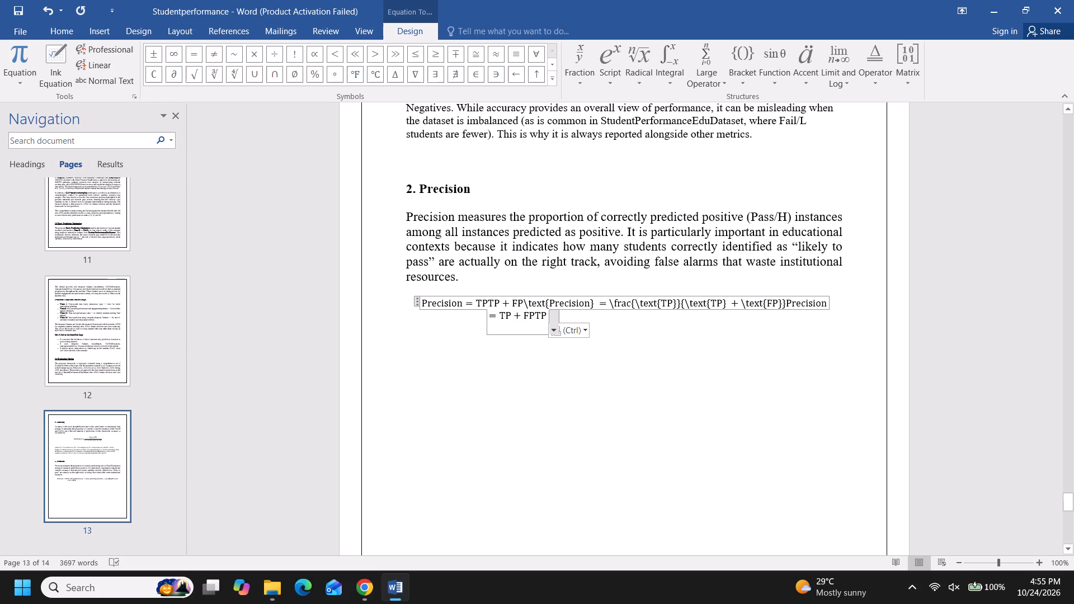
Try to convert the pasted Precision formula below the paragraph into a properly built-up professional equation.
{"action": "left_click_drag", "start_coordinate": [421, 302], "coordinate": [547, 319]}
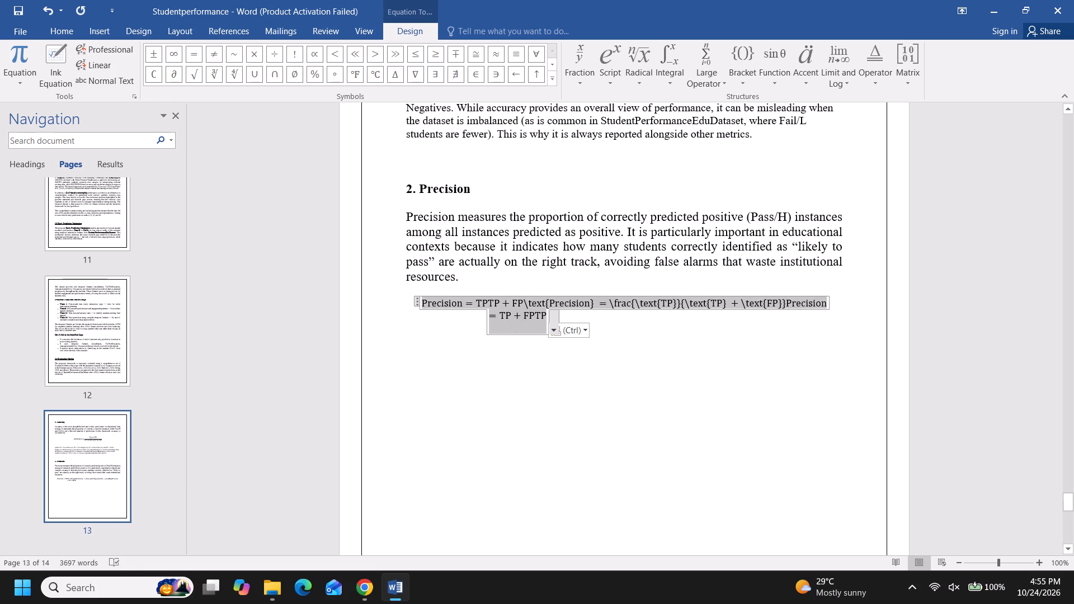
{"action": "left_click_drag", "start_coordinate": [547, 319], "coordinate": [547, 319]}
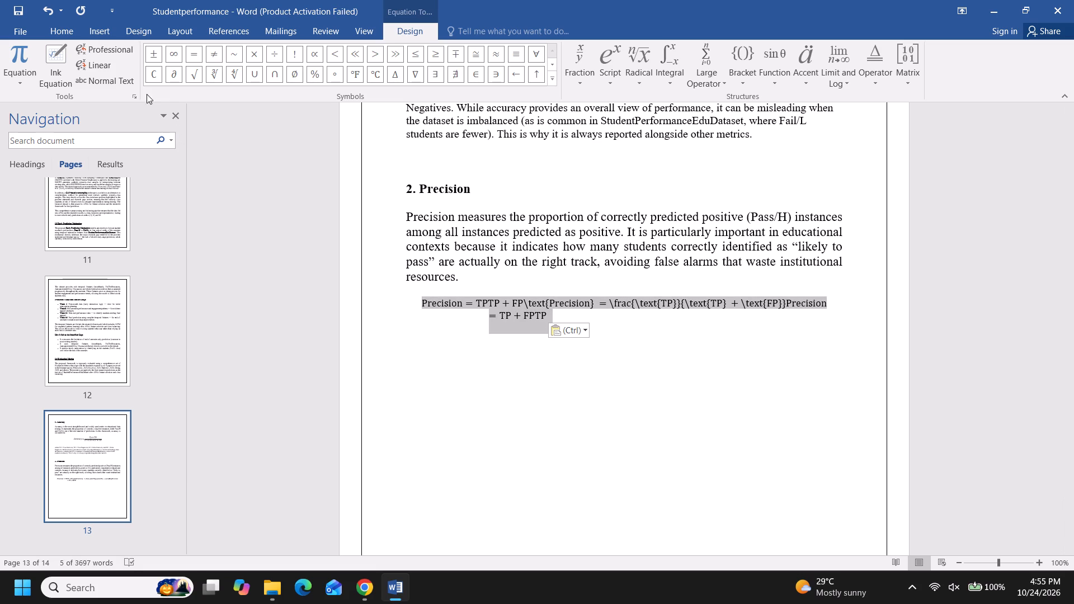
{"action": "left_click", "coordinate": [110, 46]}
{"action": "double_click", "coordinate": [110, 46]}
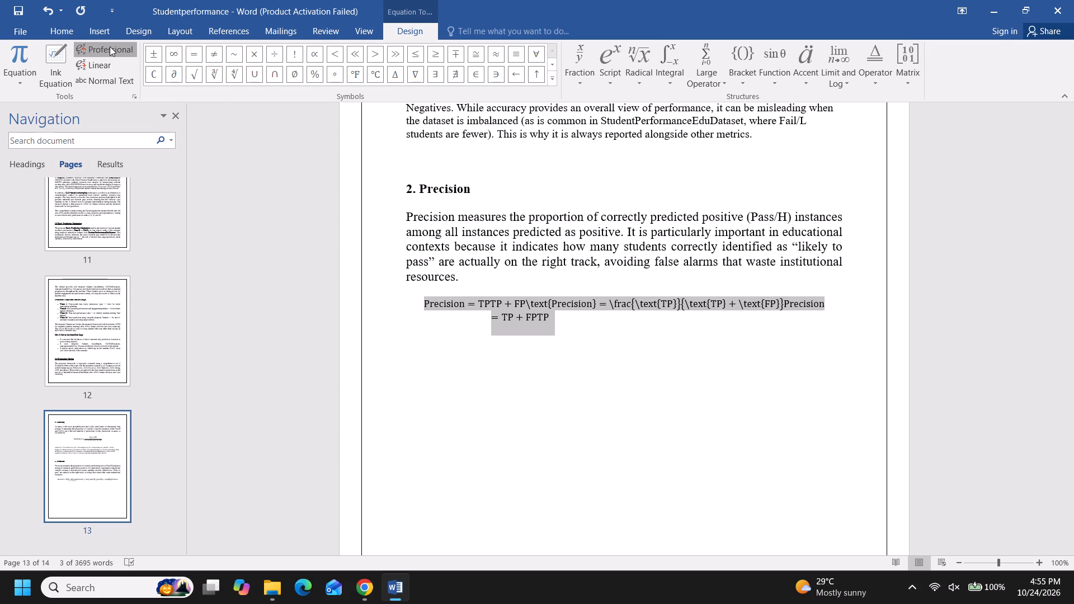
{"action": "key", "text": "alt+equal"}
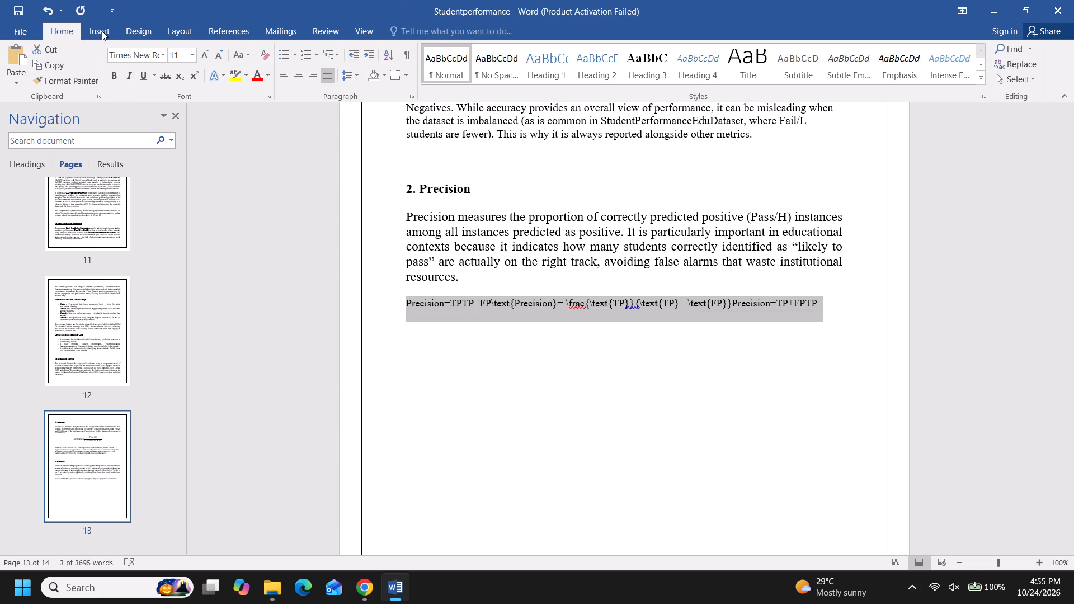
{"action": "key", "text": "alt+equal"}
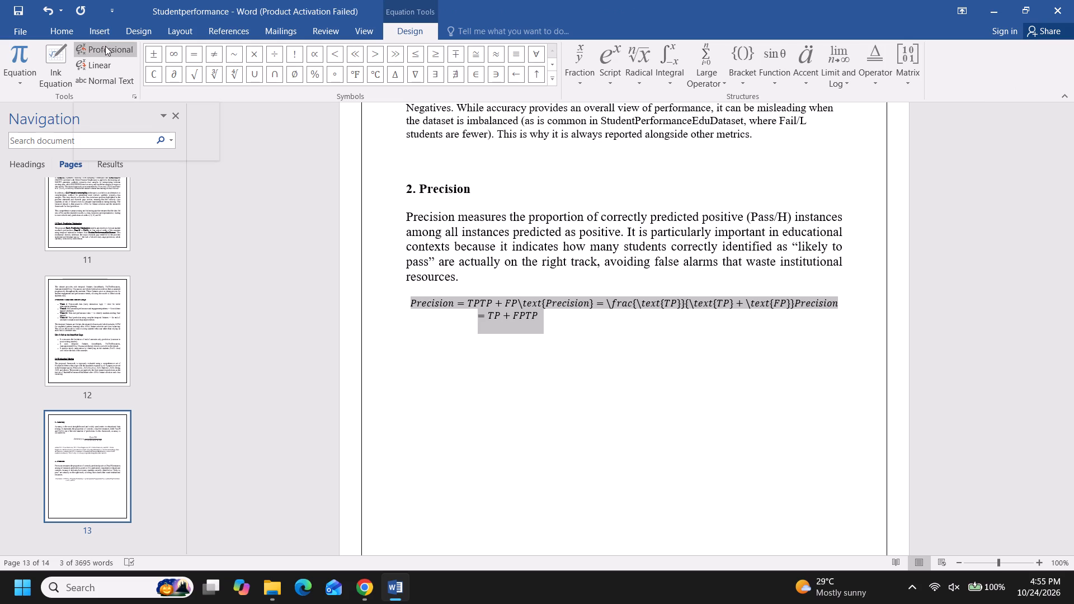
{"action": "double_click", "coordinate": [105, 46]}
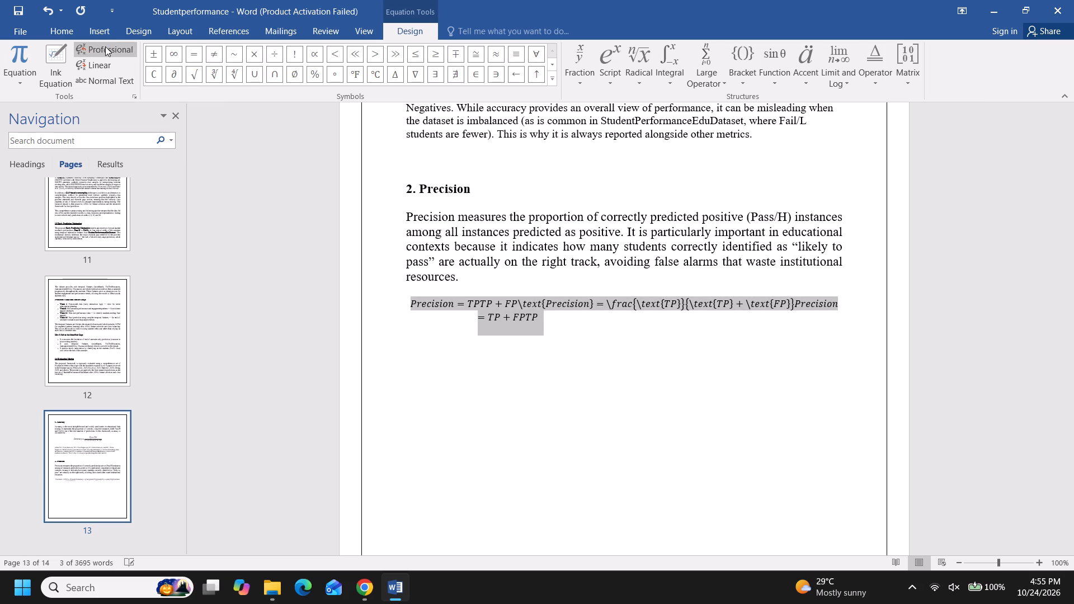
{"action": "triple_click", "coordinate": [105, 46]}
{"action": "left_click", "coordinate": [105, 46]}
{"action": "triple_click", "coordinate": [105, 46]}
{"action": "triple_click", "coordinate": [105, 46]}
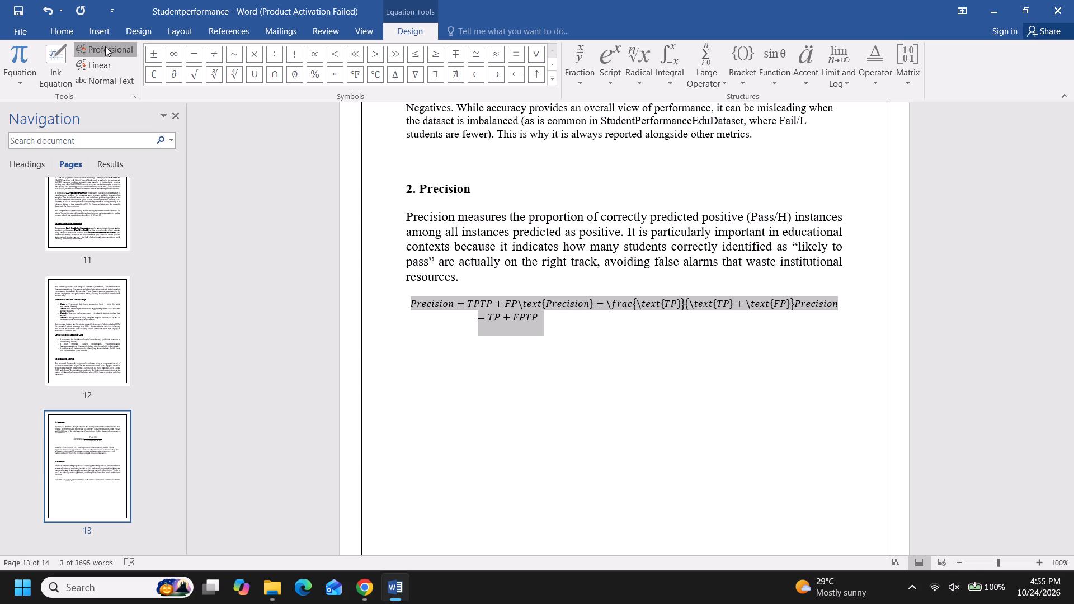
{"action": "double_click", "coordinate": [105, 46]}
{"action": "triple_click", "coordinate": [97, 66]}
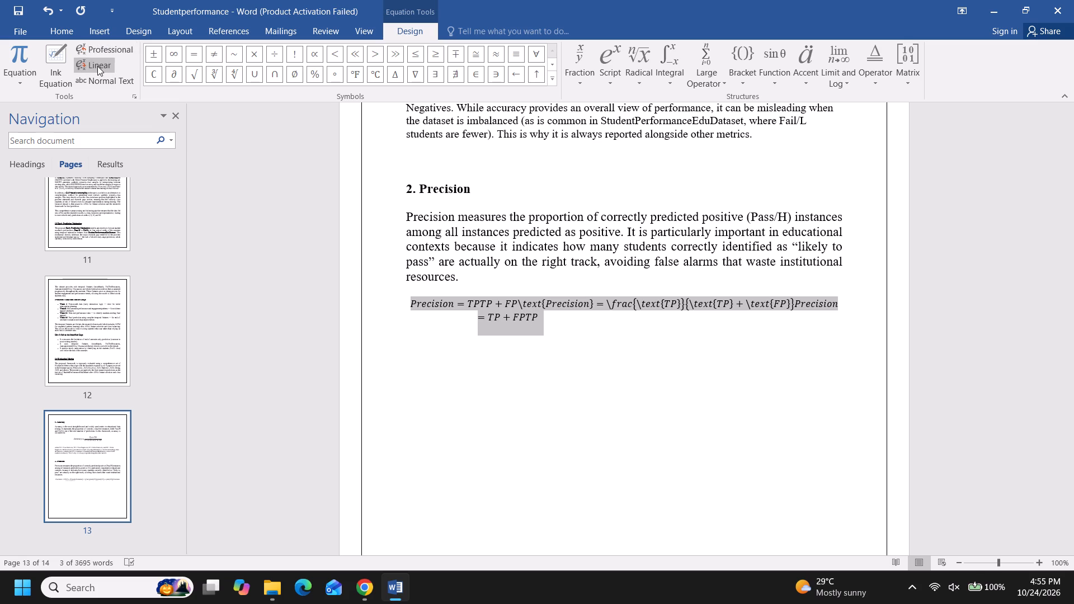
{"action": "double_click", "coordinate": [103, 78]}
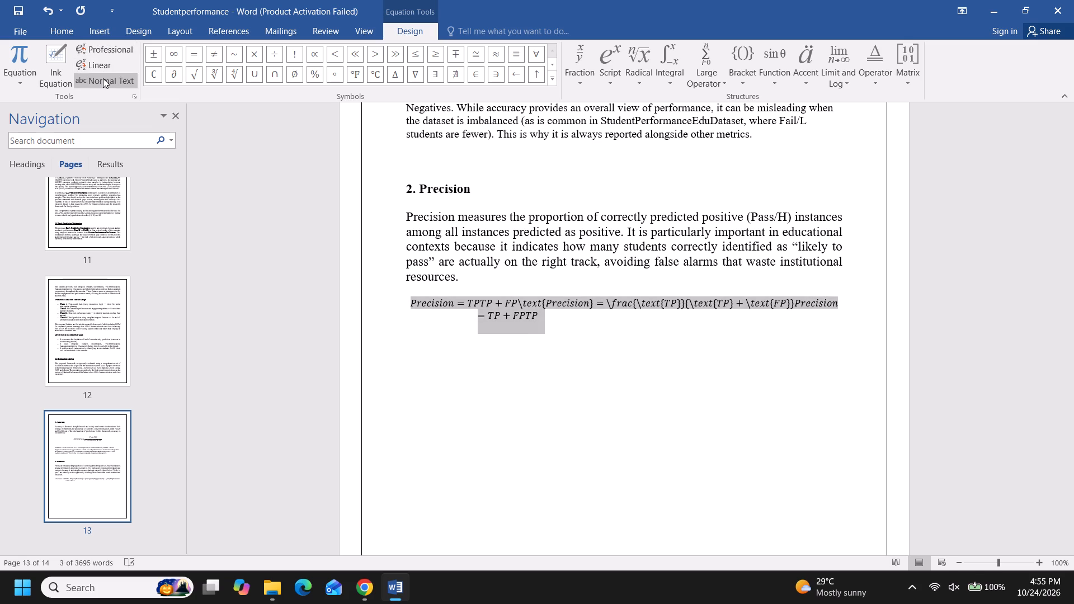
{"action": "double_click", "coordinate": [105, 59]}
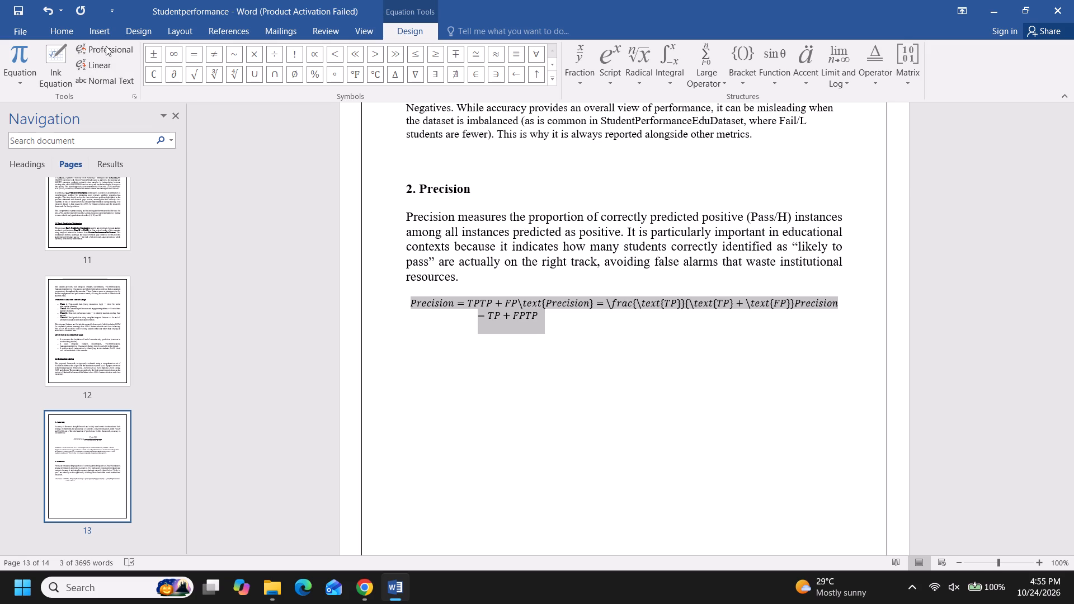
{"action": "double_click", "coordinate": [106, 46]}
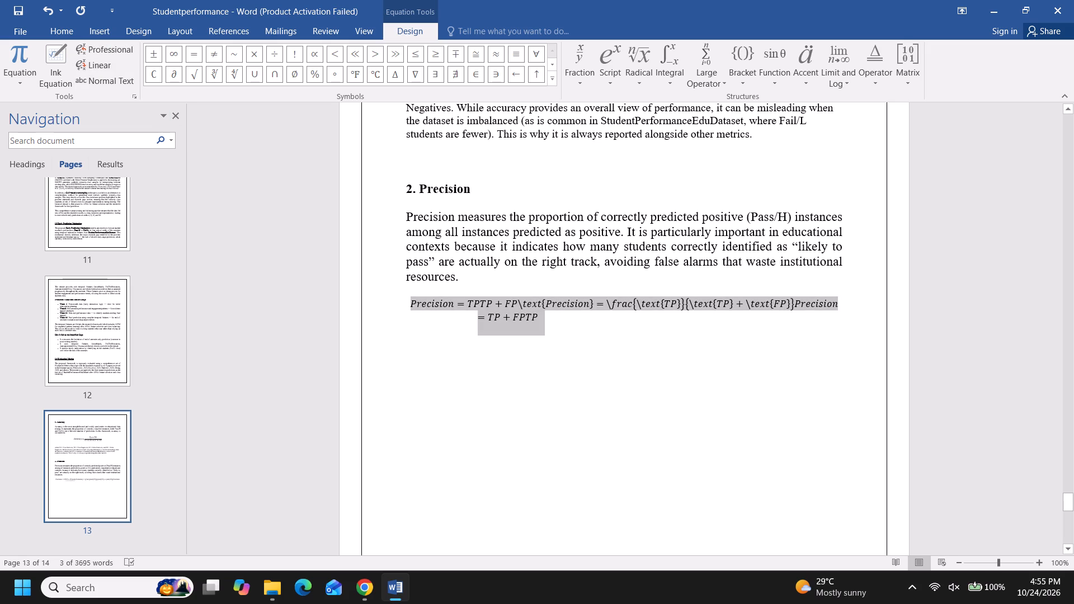
Replace the pasted Precision formula with a new equation on the same line and begin it with "Precision =".
{"action": "key", "text": "BackSpace"}
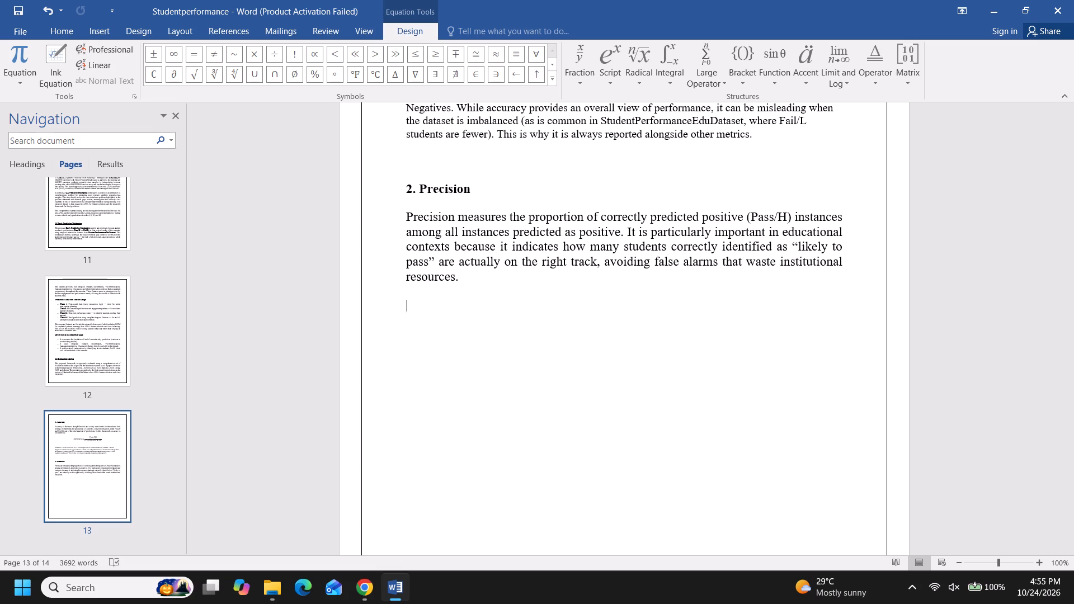
{"action": "key", "text": "alt+equal"}
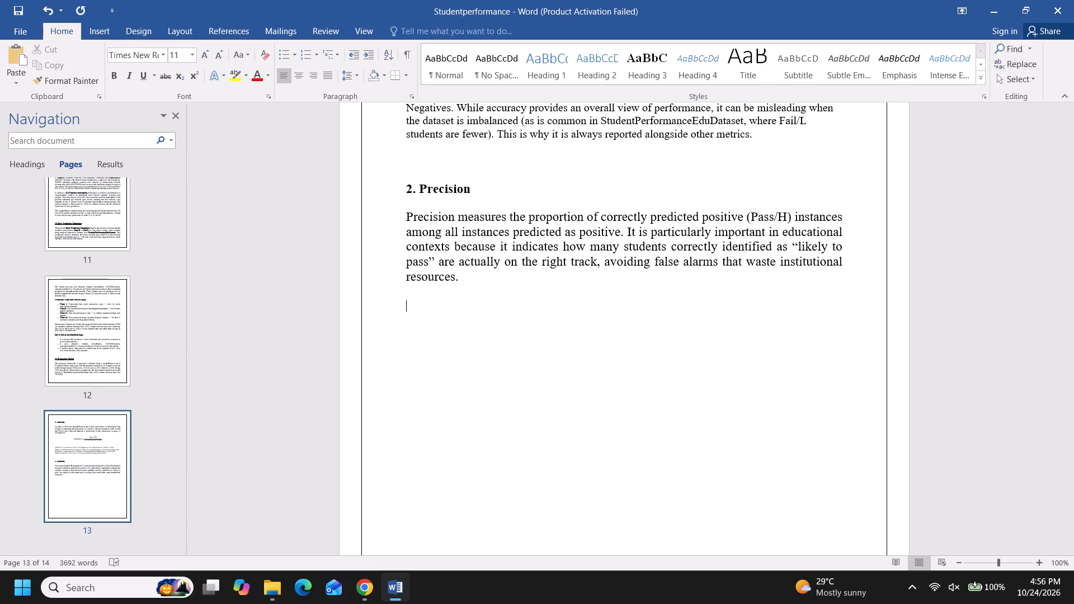
{"action": "key", "text": "alt+equal"}
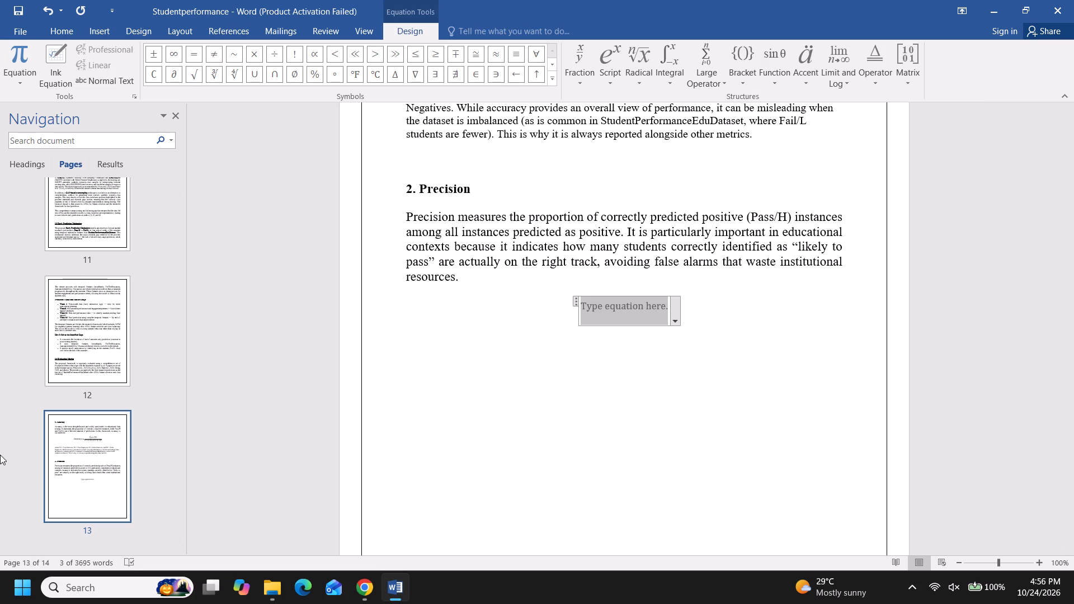
{"action": "left_click", "coordinate": [372, 589]}
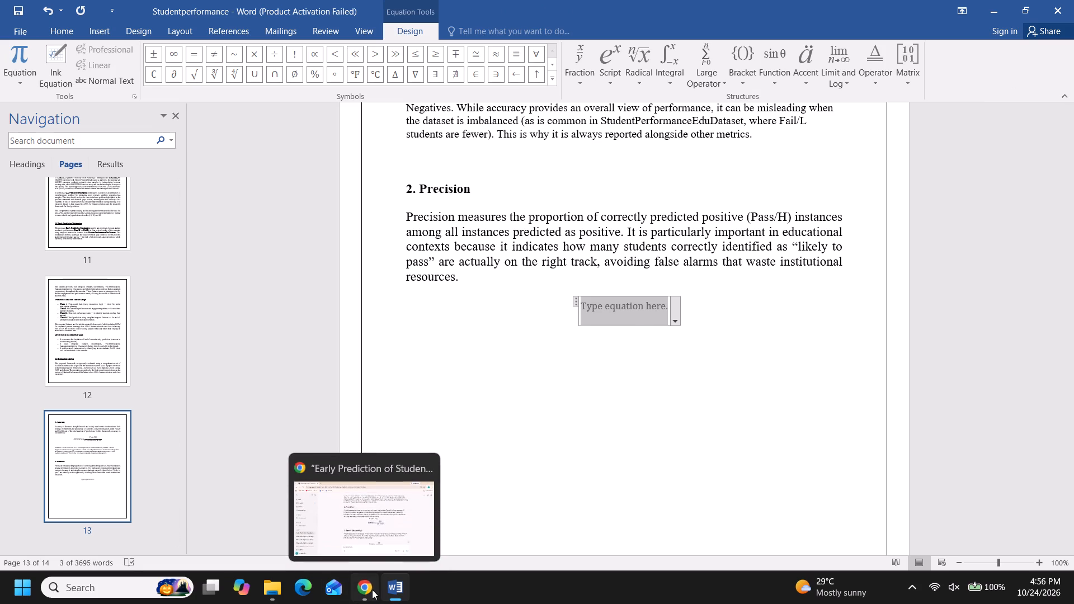
{"action": "left_click", "coordinate": [384, 589]}
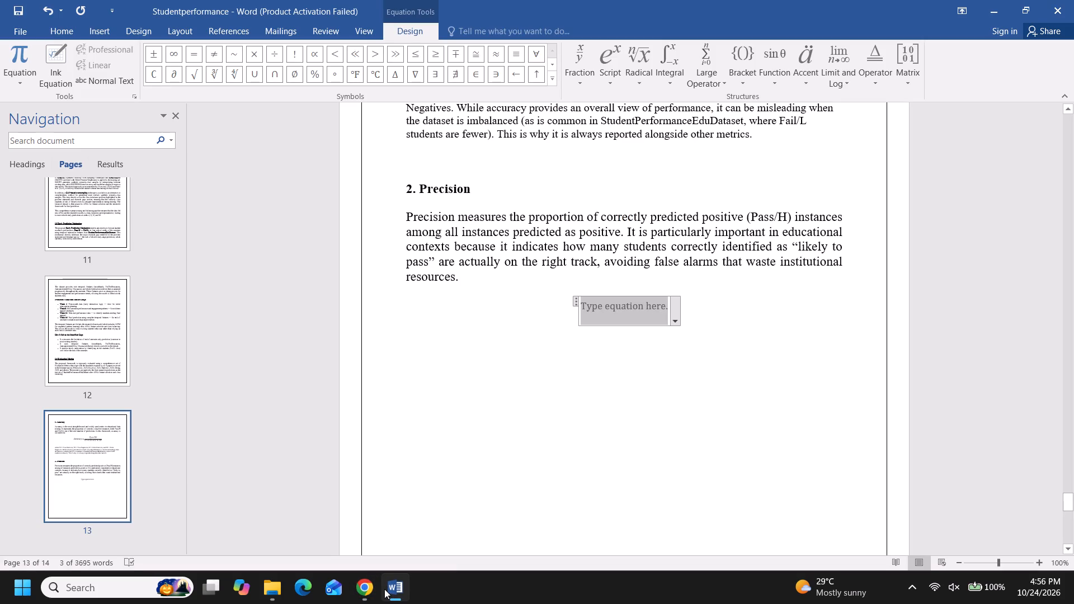
{"action": "key", "text": "p"}
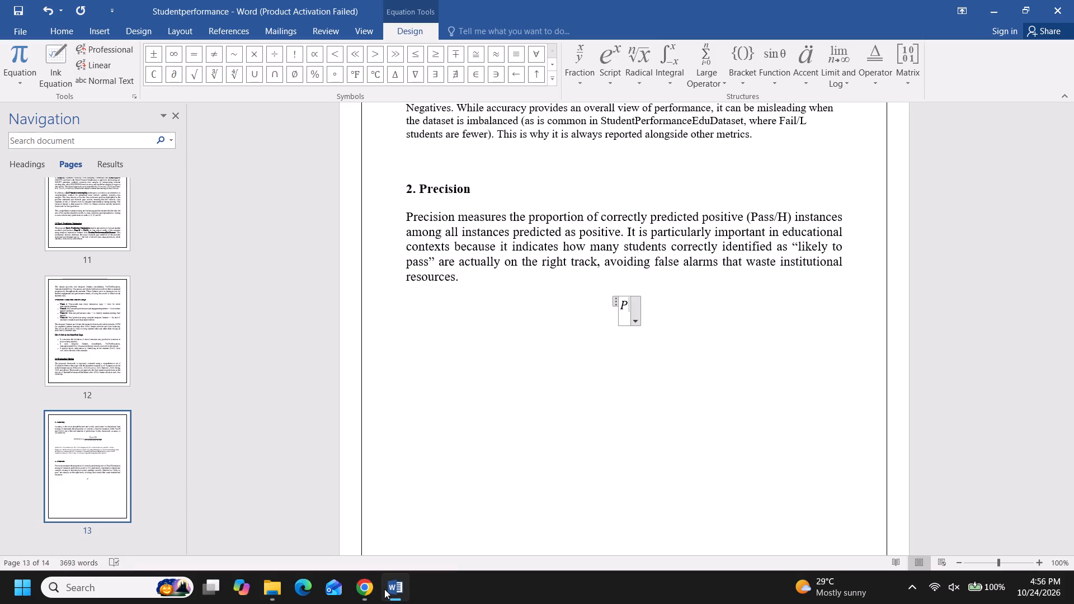
{"action": "type", "text": "recisoo"}
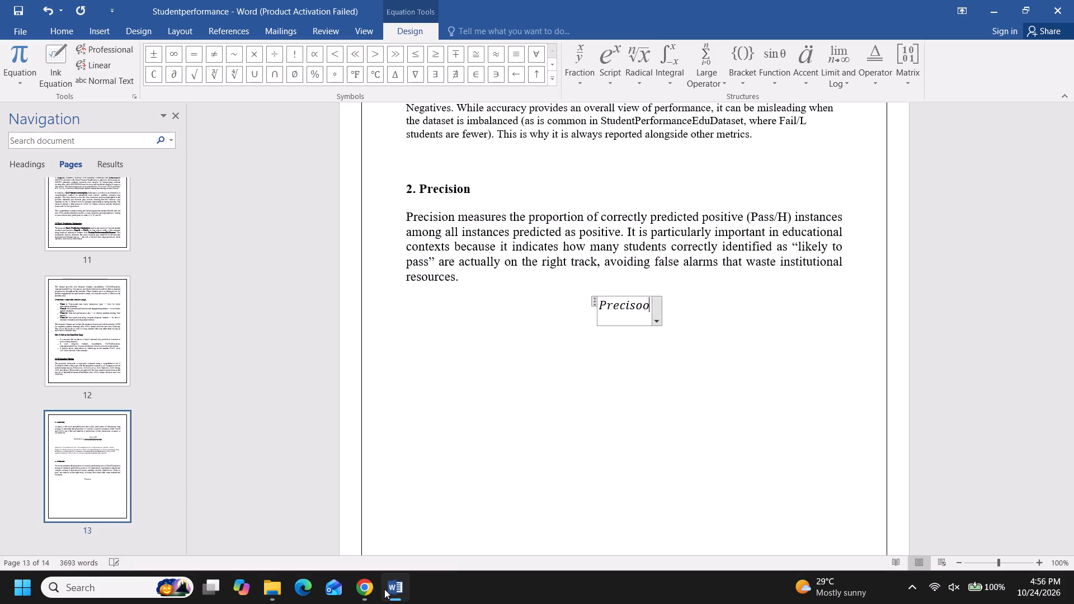
{"action": "key", "text": "BackSpace"}
{"action": "key", "text": "BackSpace"}
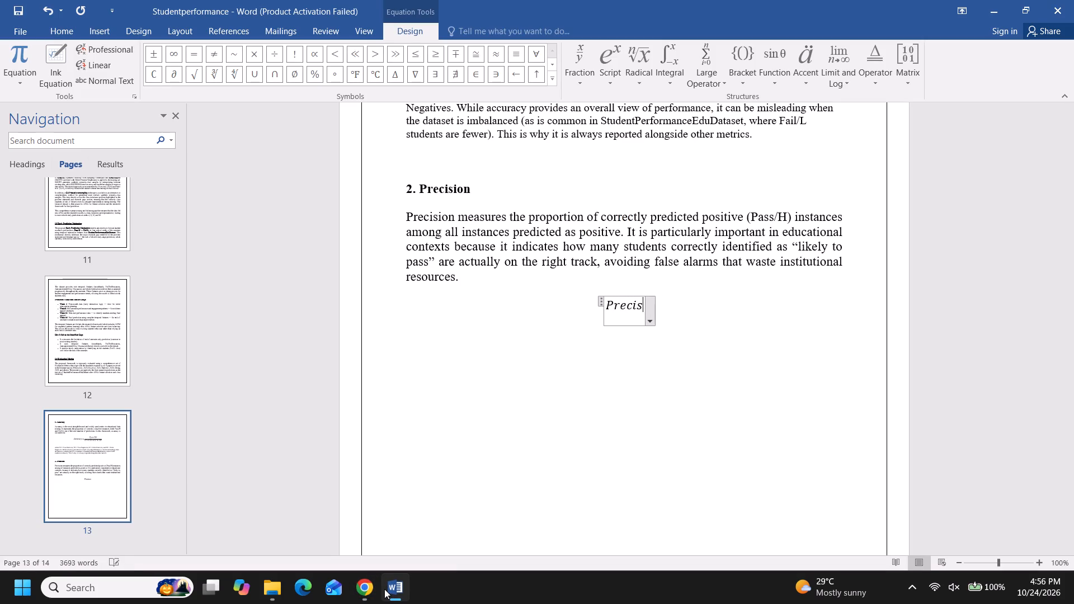
{"action": "type", "text": "ion"}
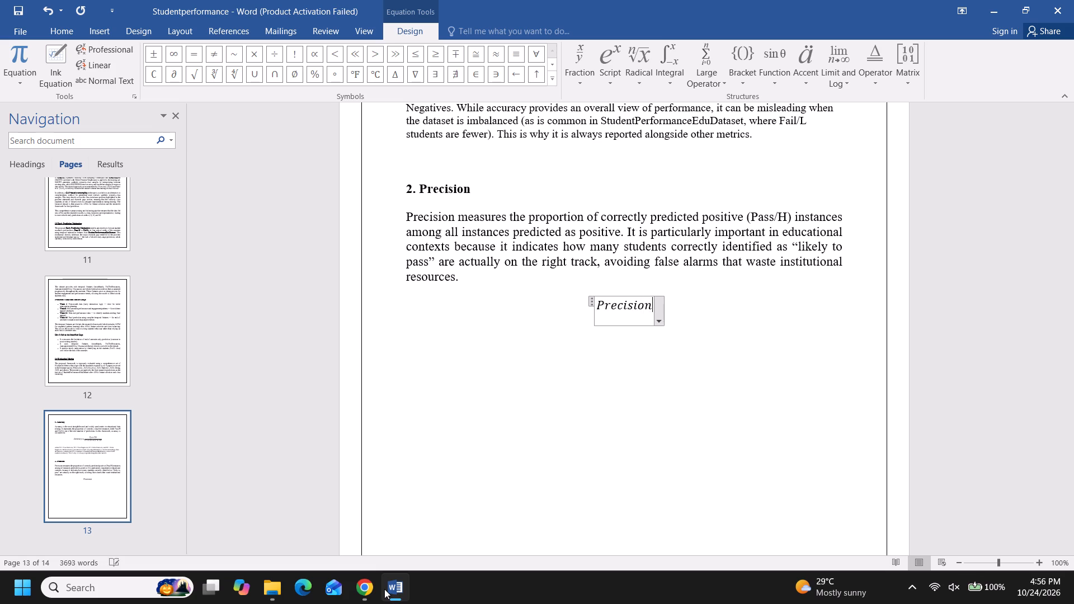
{"action": "key", "text": "space"}
{"action": "type", "text": "="}
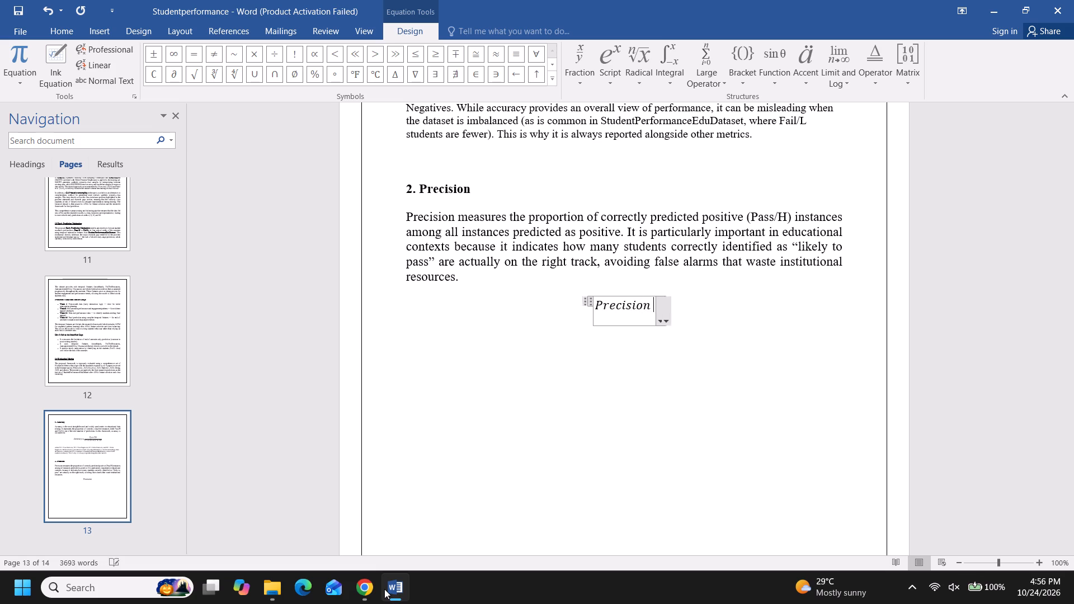
{"action": "key", "text": "space"}
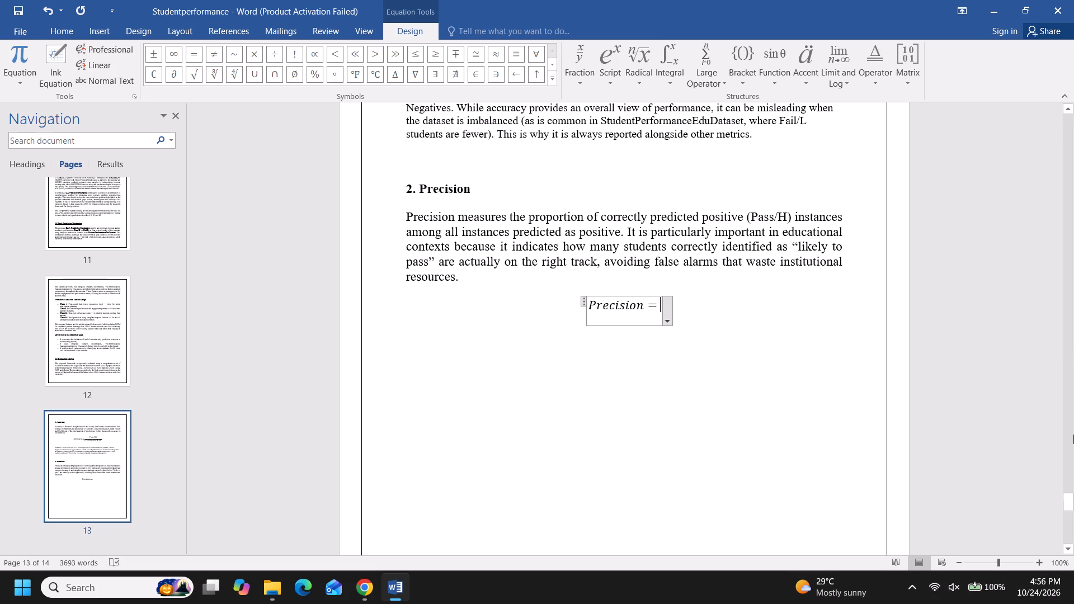
Add a stacked fraction after the equals sign and enter TP as its numerator, following Grok's Precision formula.
{"action": "left_click", "coordinate": [1071, 506]}
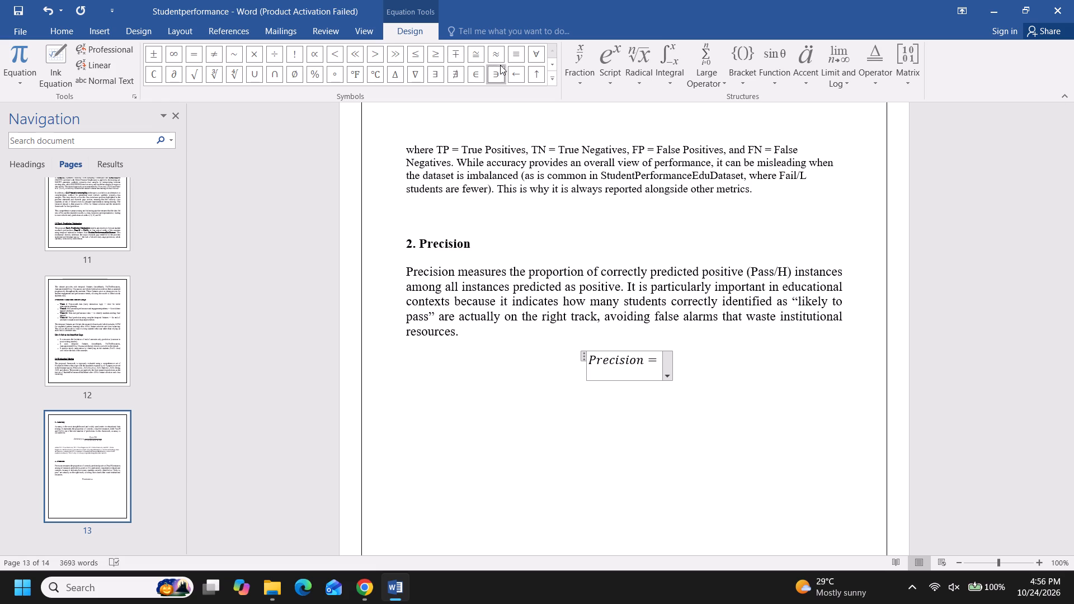
{"action": "left_click", "coordinate": [577, 72]}
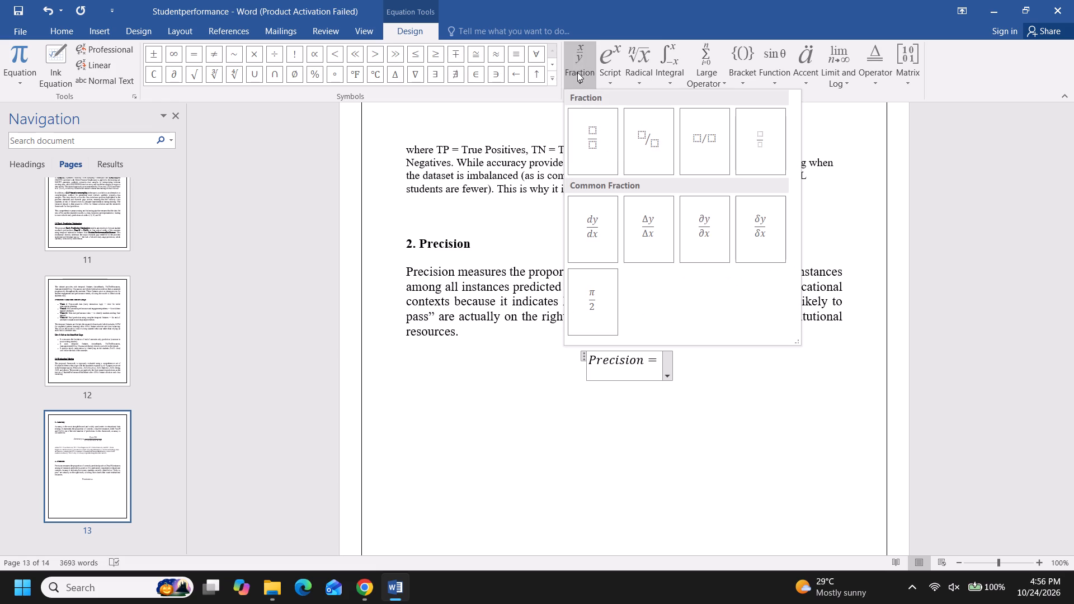
{"action": "left_click", "coordinate": [587, 131]}
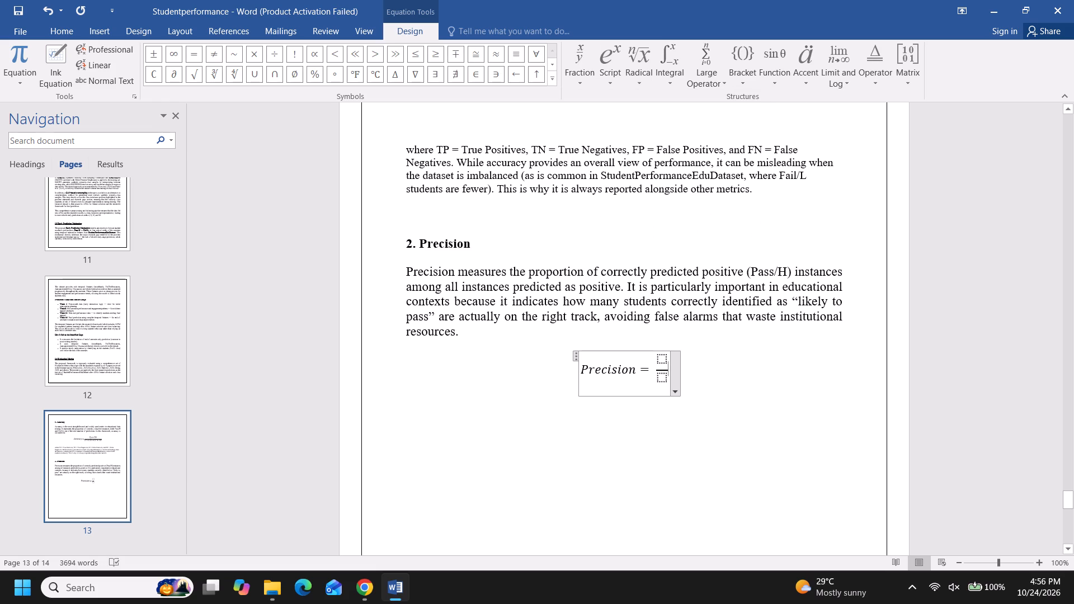
{"action": "left_click", "coordinate": [661, 360]}
{"action": "left_click", "coordinate": [360, 594]}
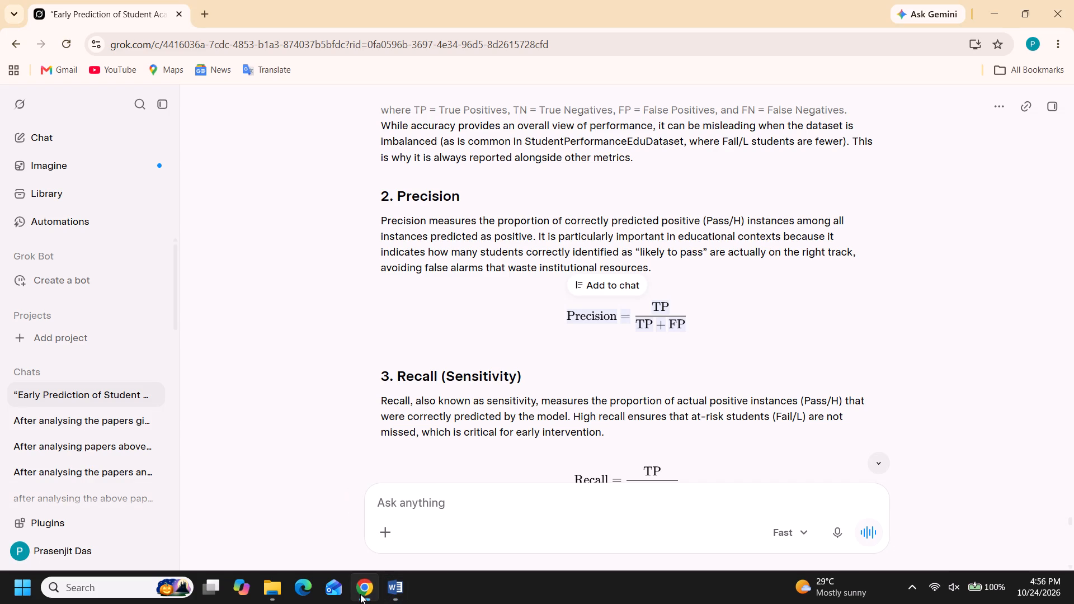
{"action": "left_click", "coordinate": [396, 588]}
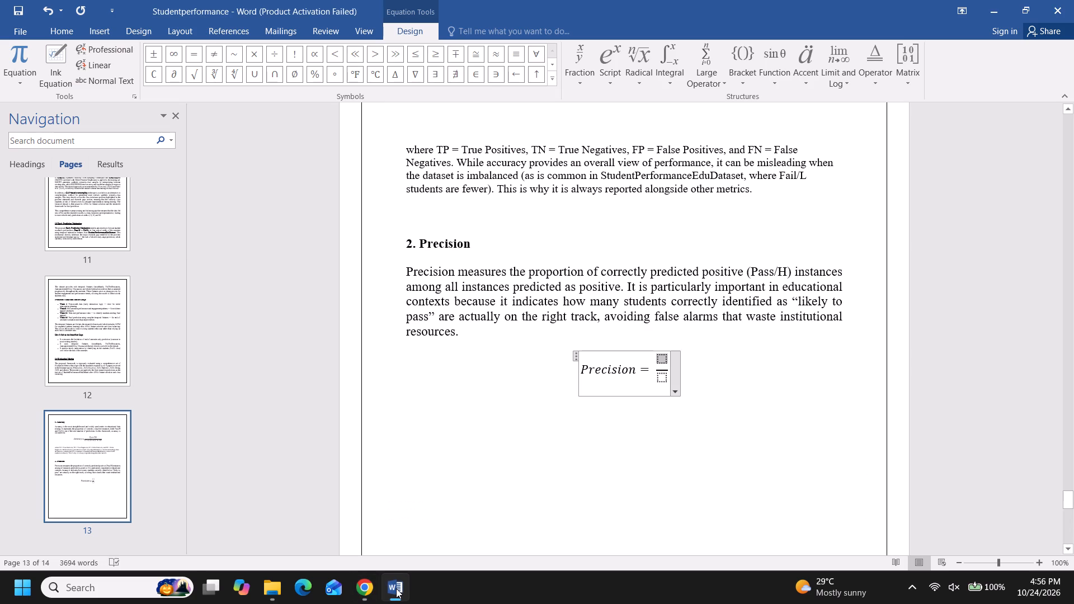
{"action": "type", "text": "TP"}
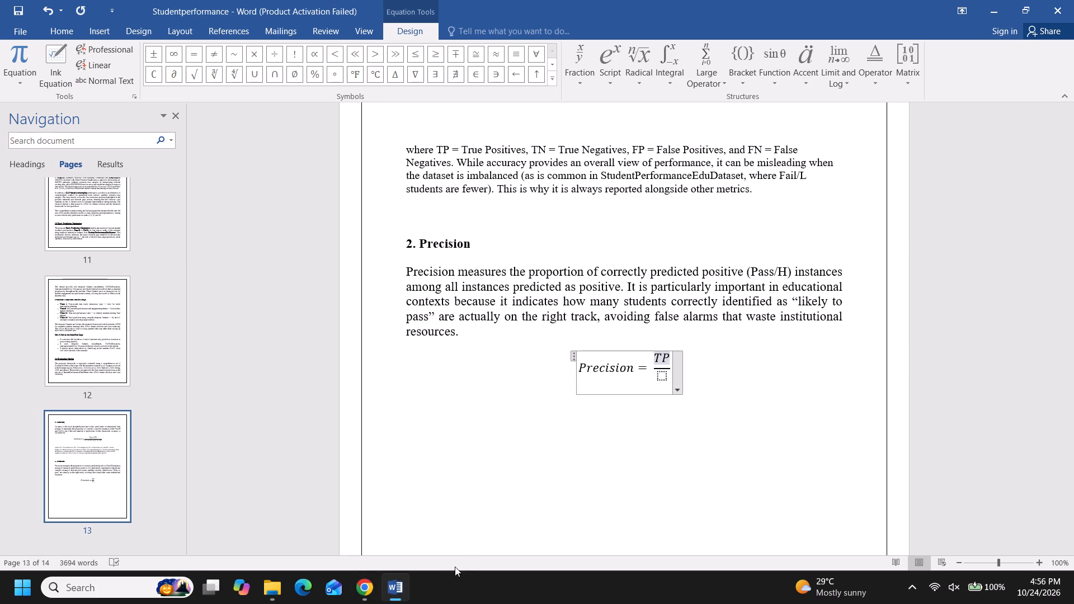
Enter TP + FP as the denominator of the Precision fraction, following Grok's formula.
{"action": "left_click", "coordinate": [661, 378]}
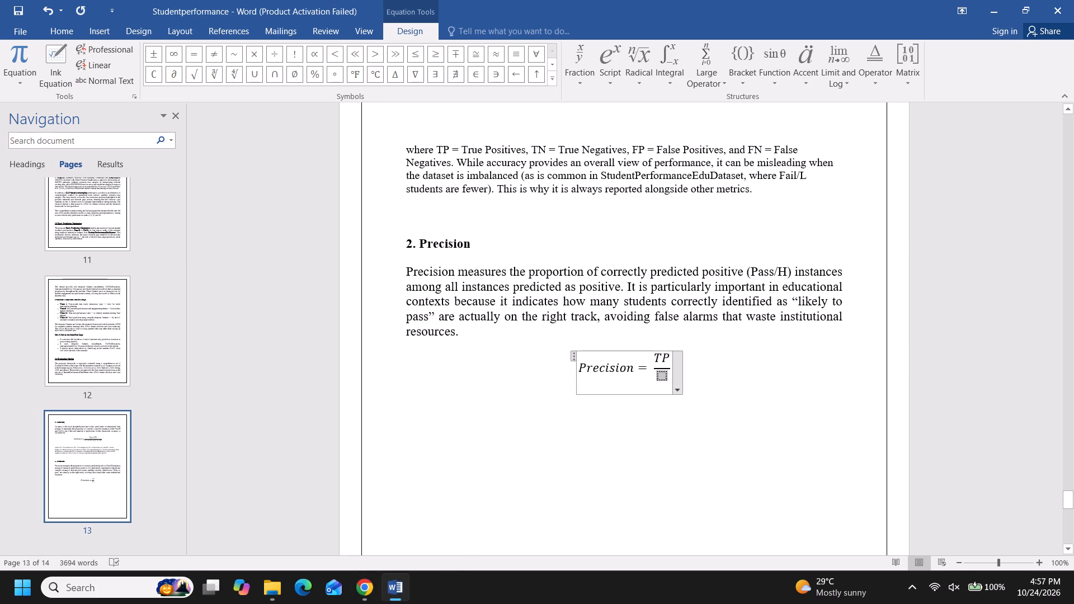
{"action": "left_click", "coordinate": [368, 584]}
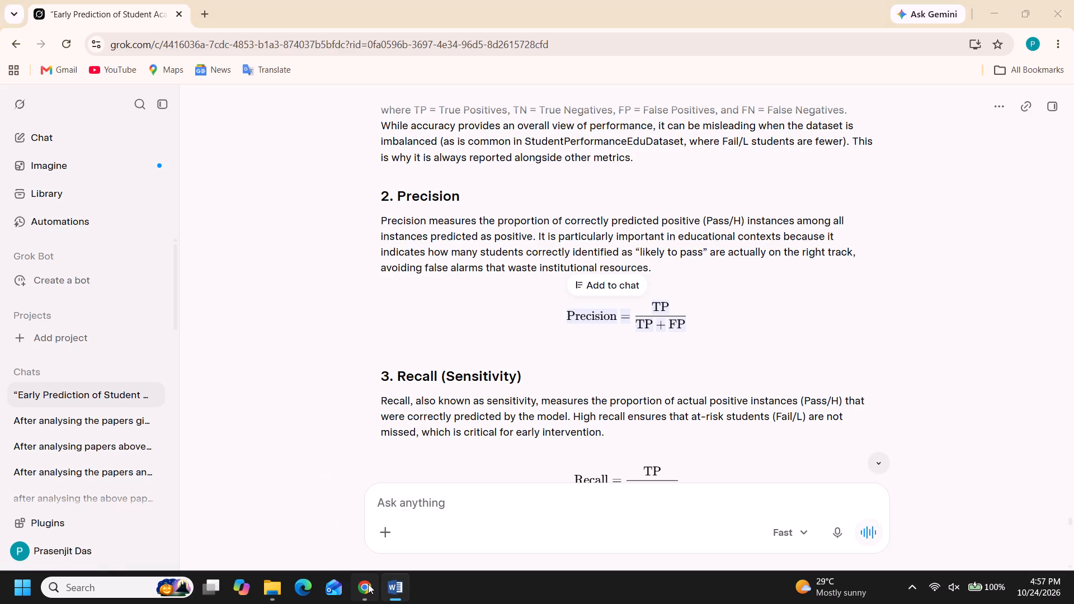
{"action": "left_click", "coordinate": [392, 591]}
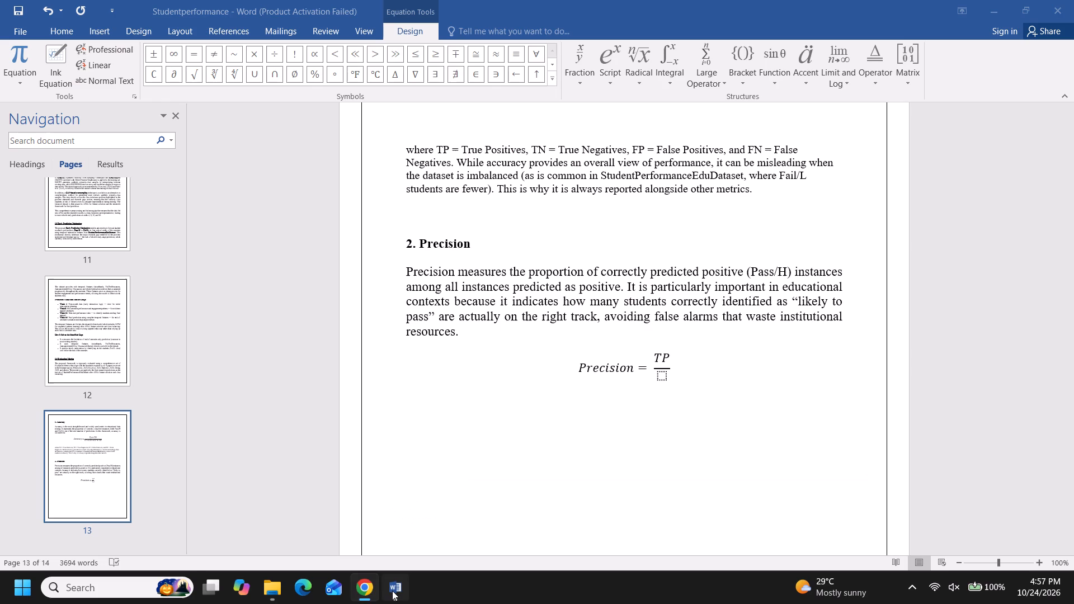
{"action": "type", "text": "TP"}
{"action": "key", "text": "space"}
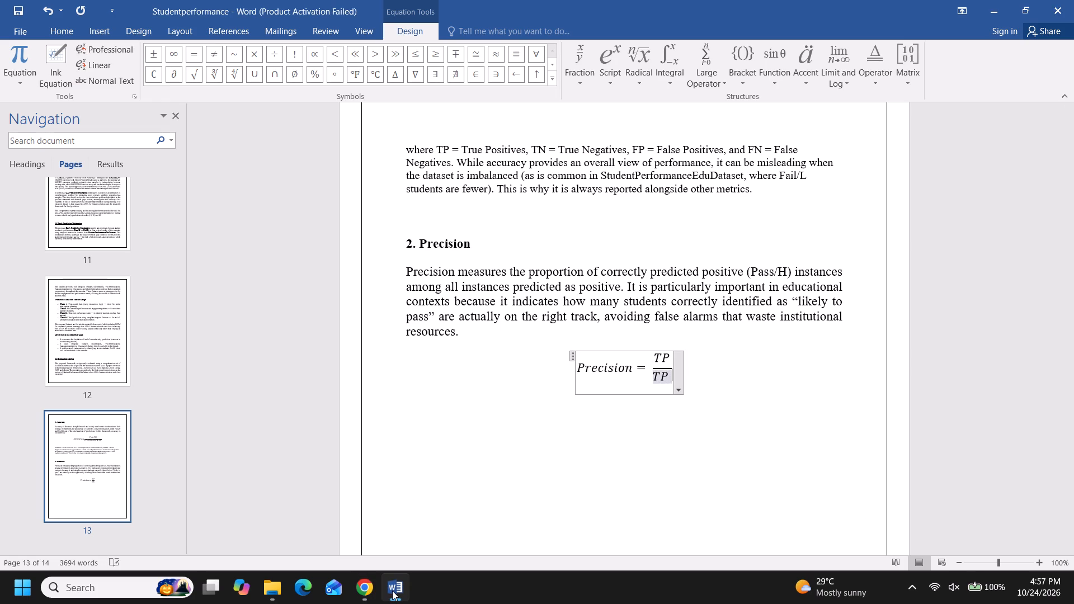
{"action": "key", "text": "shift+plus"}
{"action": "key", "text": "space"}
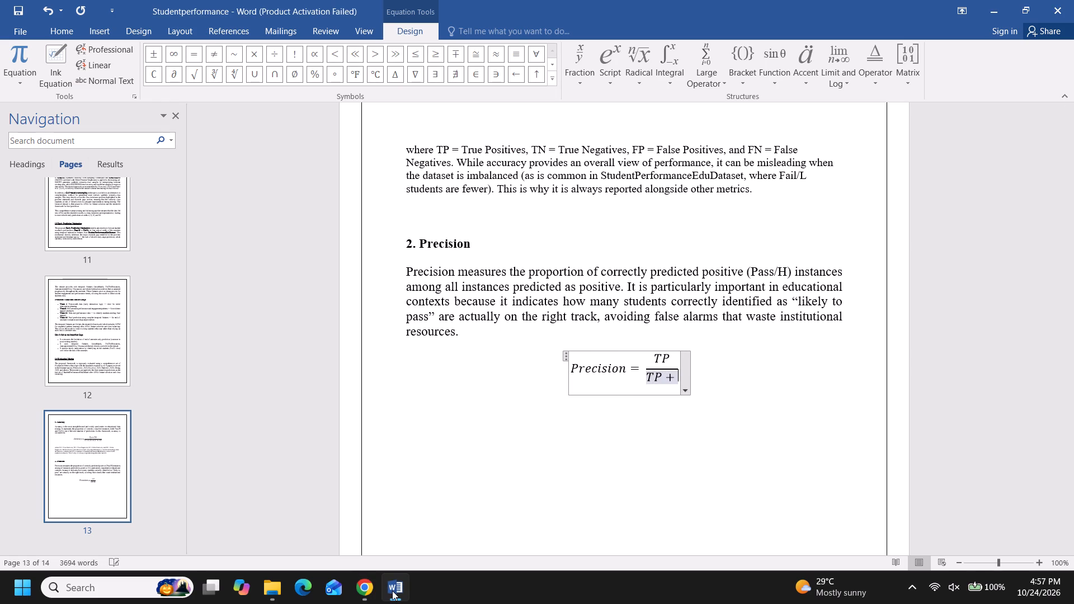
{"action": "type", "text": "FP"}
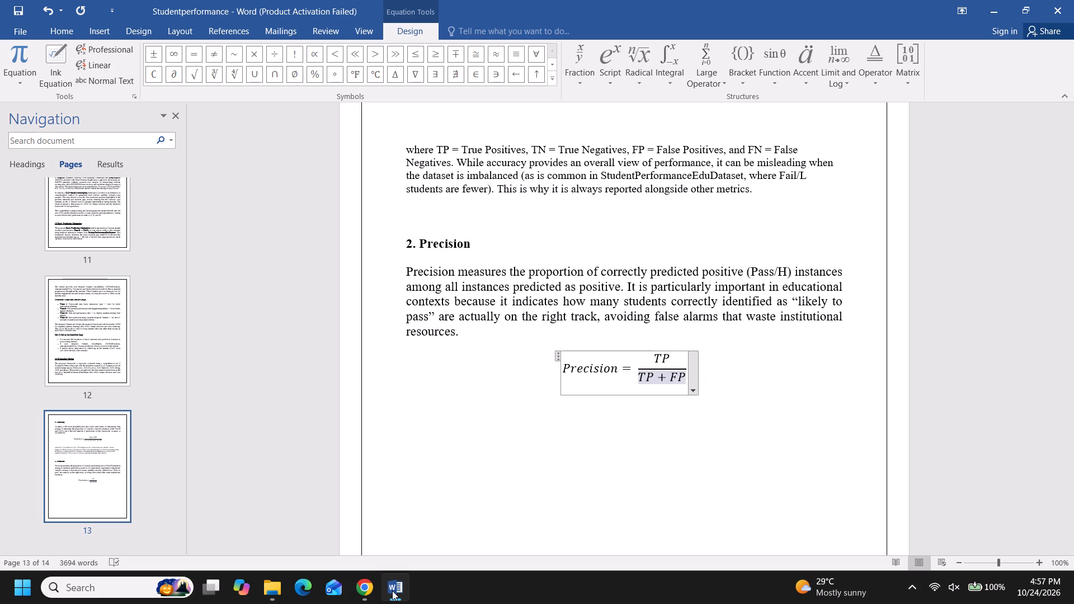
{"action": "left_click", "coordinate": [451, 476]}
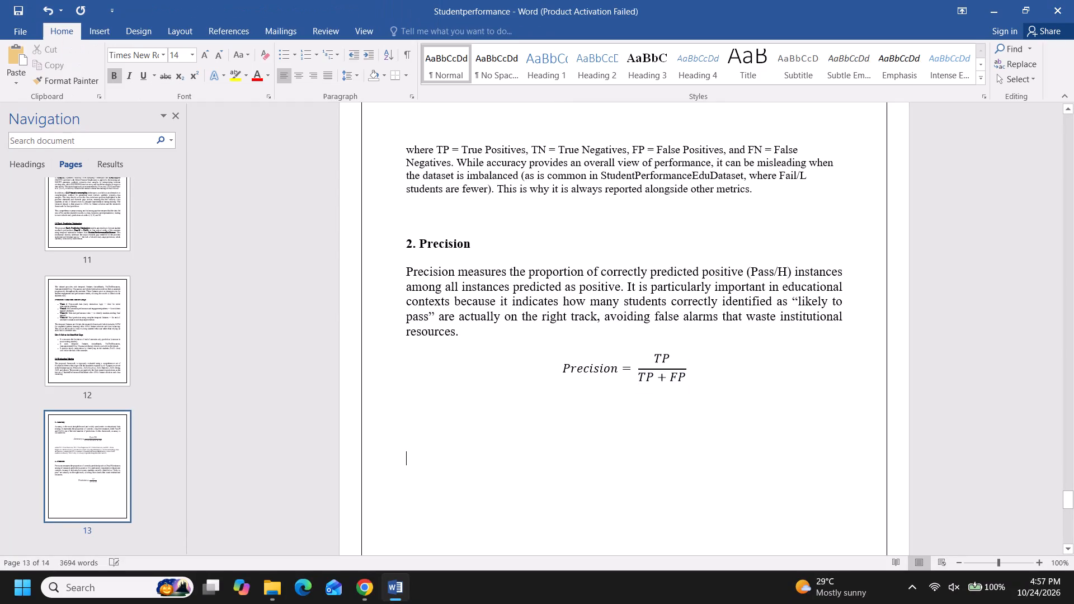
Make the whole Precision equation bold and remove its italics.
{"action": "left_click_drag", "start_coordinate": [550, 371], "coordinate": [668, 376]}
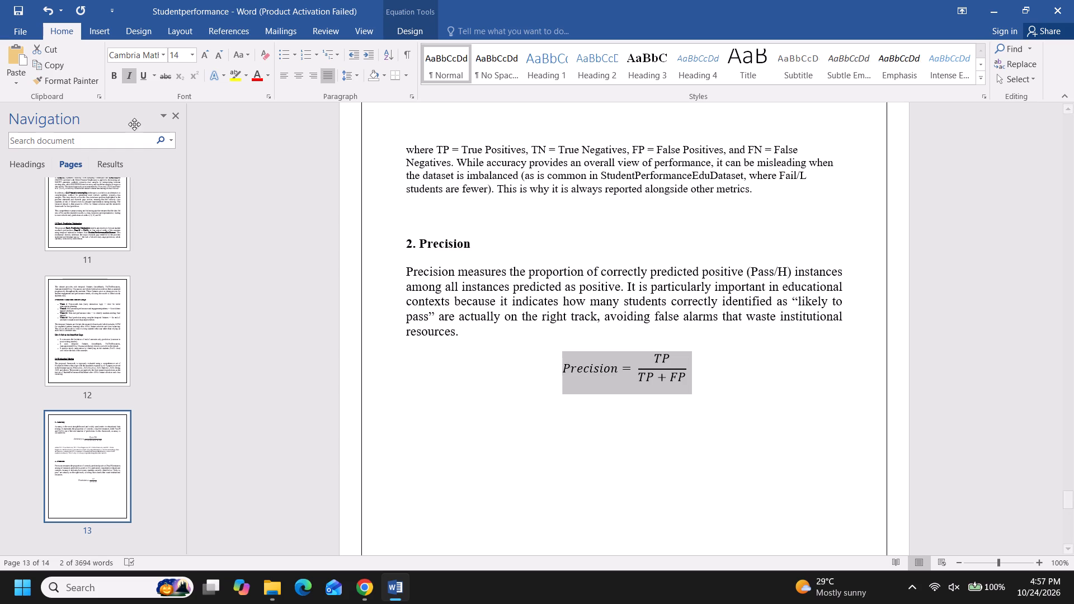
{"action": "left_click", "coordinate": [118, 81]}
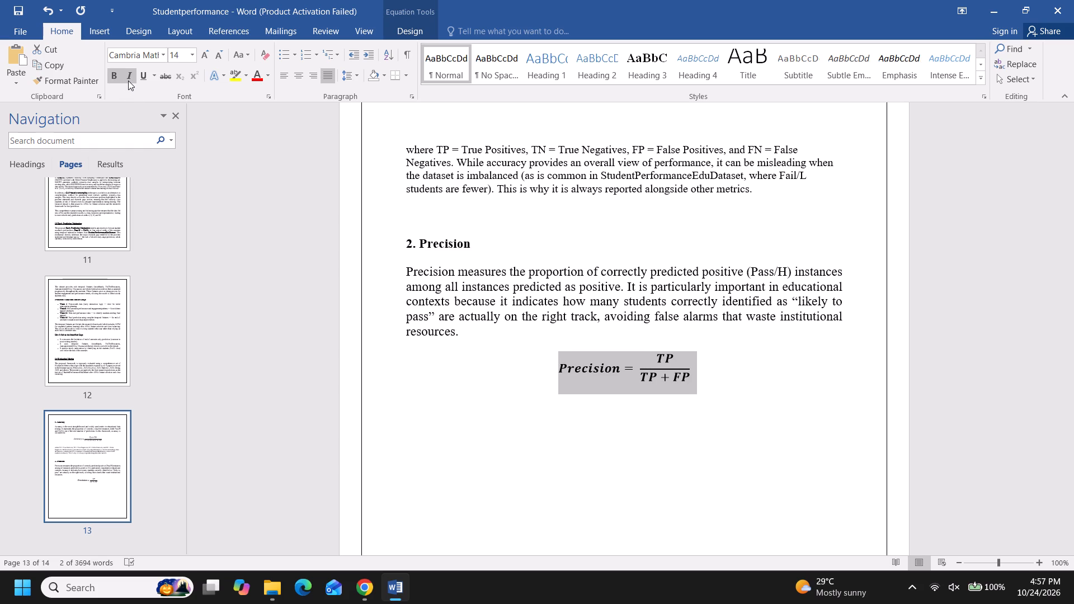
{"action": "left_click", "coordinate": [128, 81]}
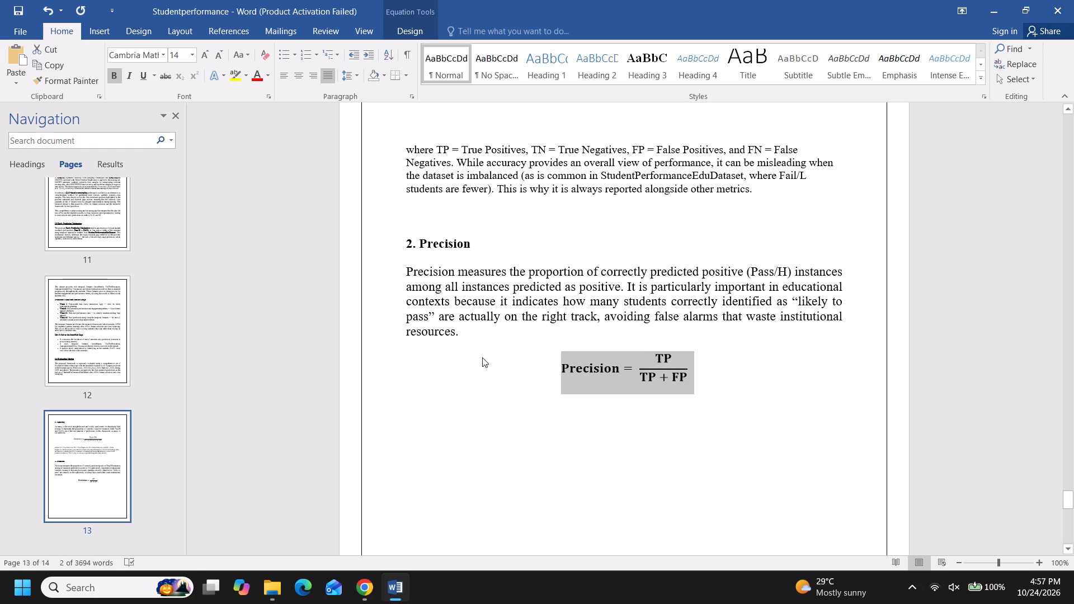
{"action": "left_click", "coordinate": [489, 383]}
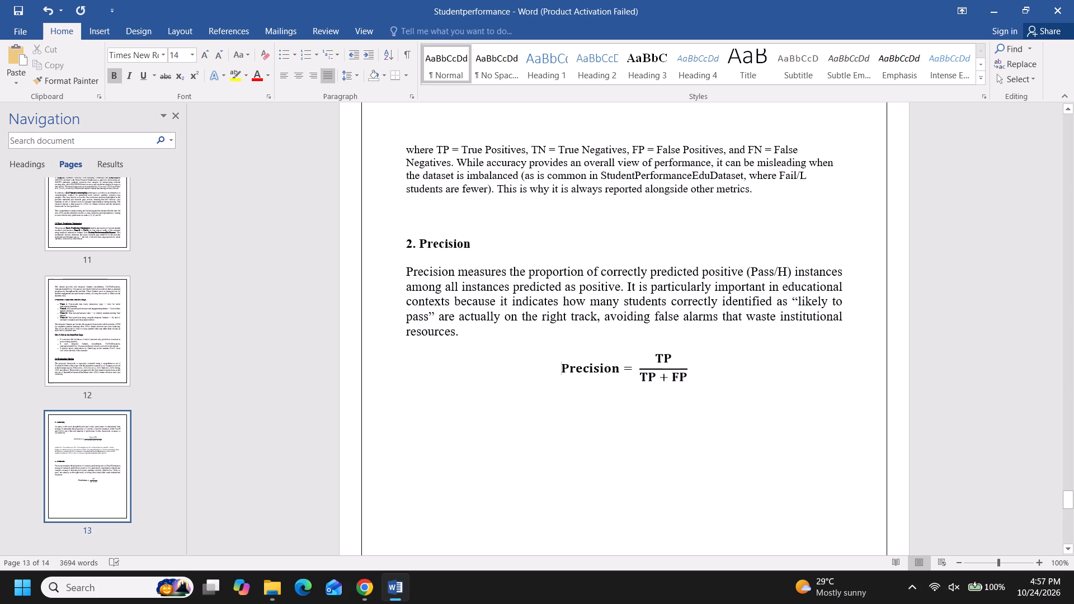
Give the Accuracy equation in section 1 the same bold, non-italic formatting as the Precision equation.
{"action": "left_click_drag", "start_coordinate": [1063, 501], "coordinate": [1063, 497]}
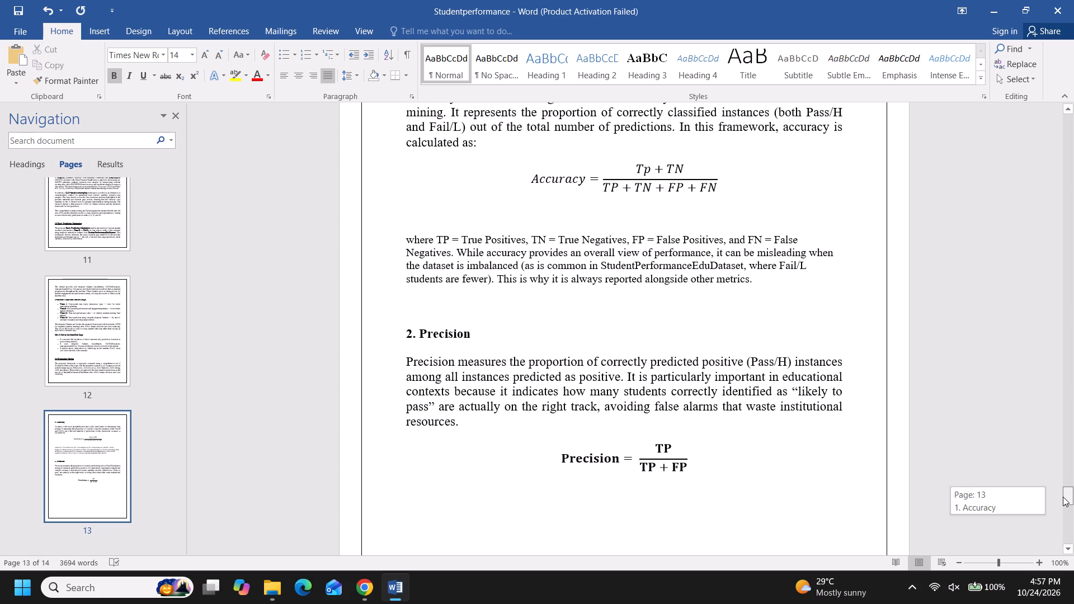
{"action": "left_click_drag", "start_coordinate": [1063, 497], "coordinate": [1063, 493]}
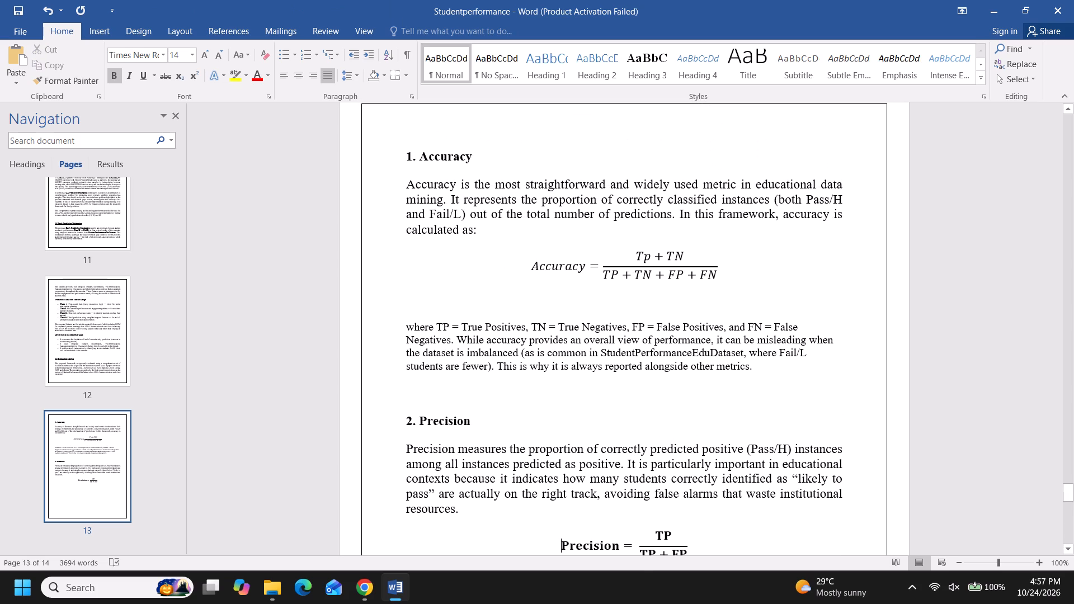
{"action": "left_click_drag", "start_coordinate": [516, 262], "coordinate": [658, 263]}
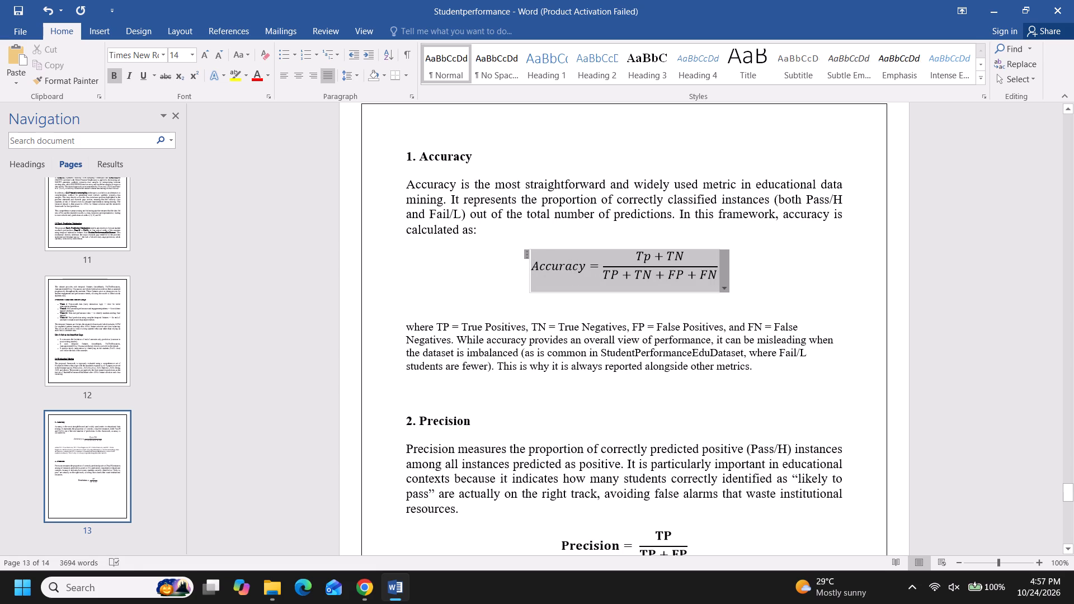
{"action": "left_click_drag", "start_coordinate": [658, 263], "coordinate": [659, 263]}
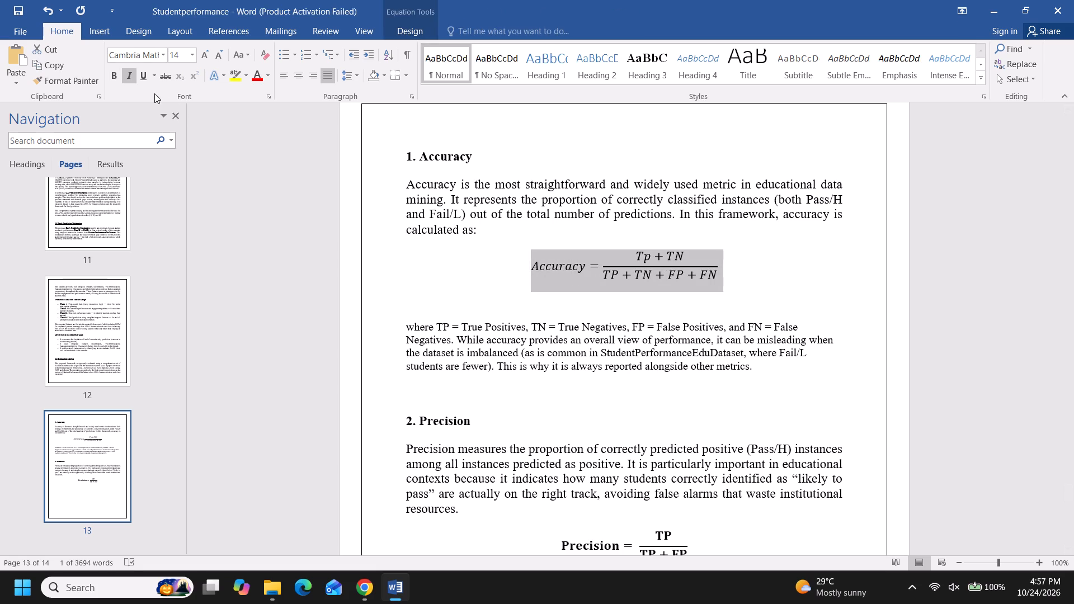
{"action": "left_click", "coordinate": [114, 70]}
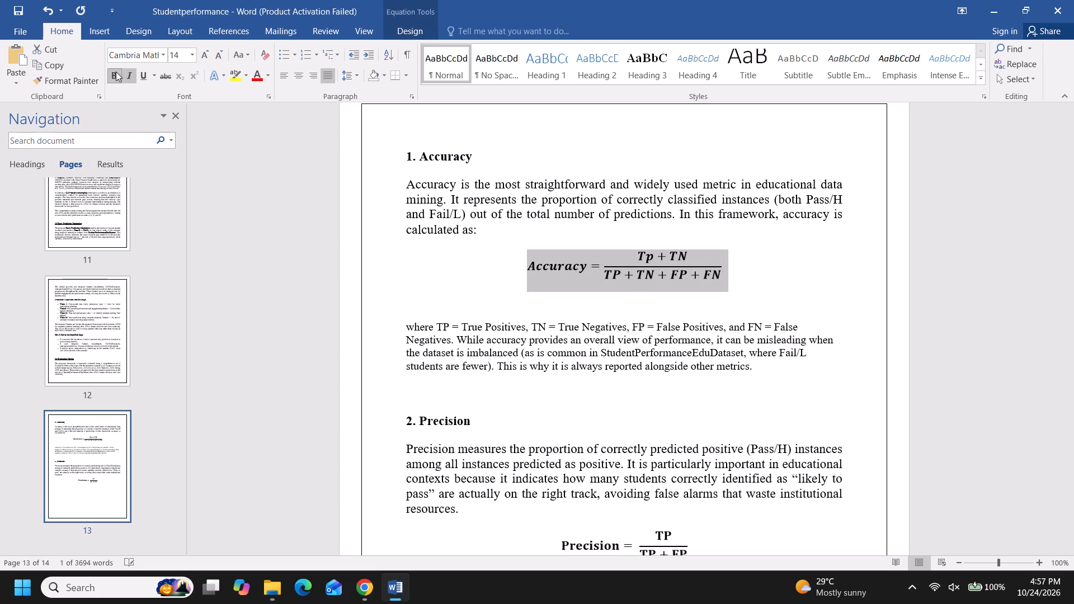
{"action": "left_click", "coordinate": [126, 79]}
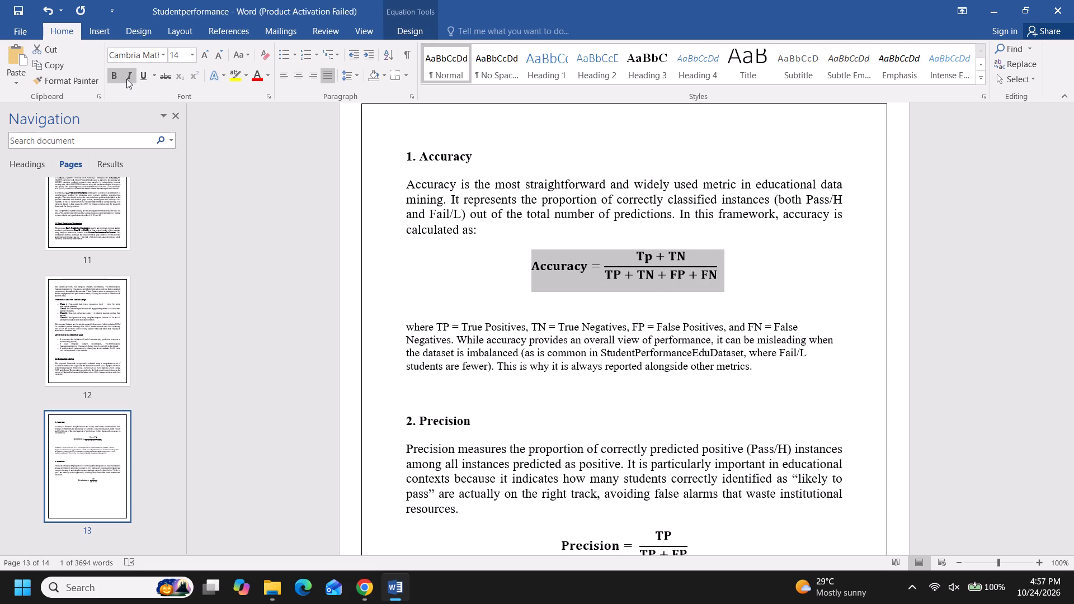
{"action": "left_click", "coordinate": [423, 275]}
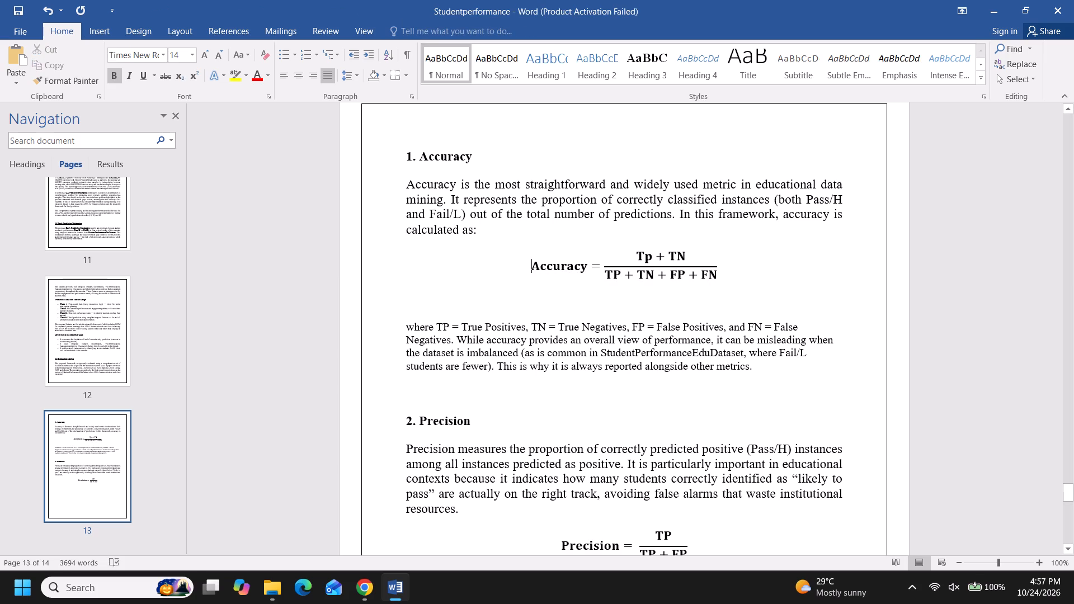
Justify the "where TP = True Positives" paragraph below the Accuracy equation and set its font size to 14.
{"action": "left_click_drag", "start_coordinate": [401, 324], "coordinate": [614, 351]}
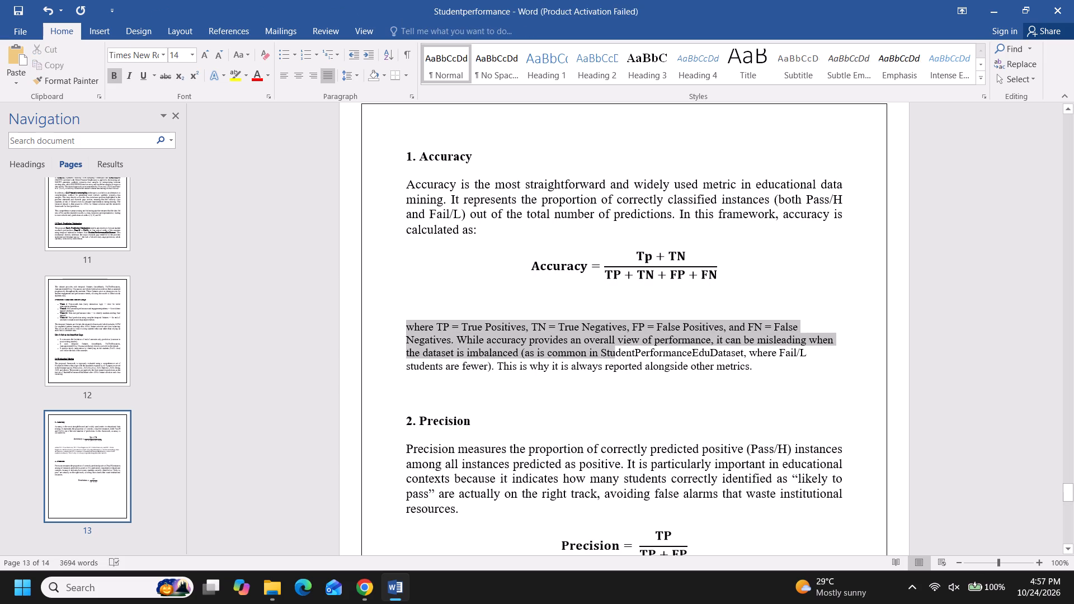
{"action": "left_click_drag", "start_coordinate": [614, 351], "coordinate": [752, 363]}
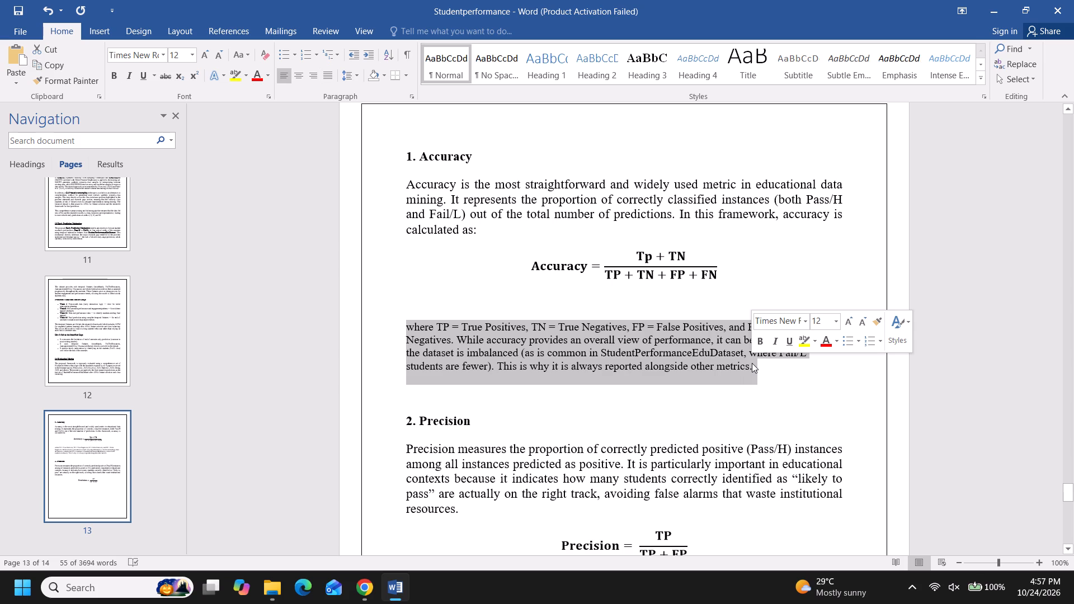
{"action": "key", "text": "ctrl+j"}
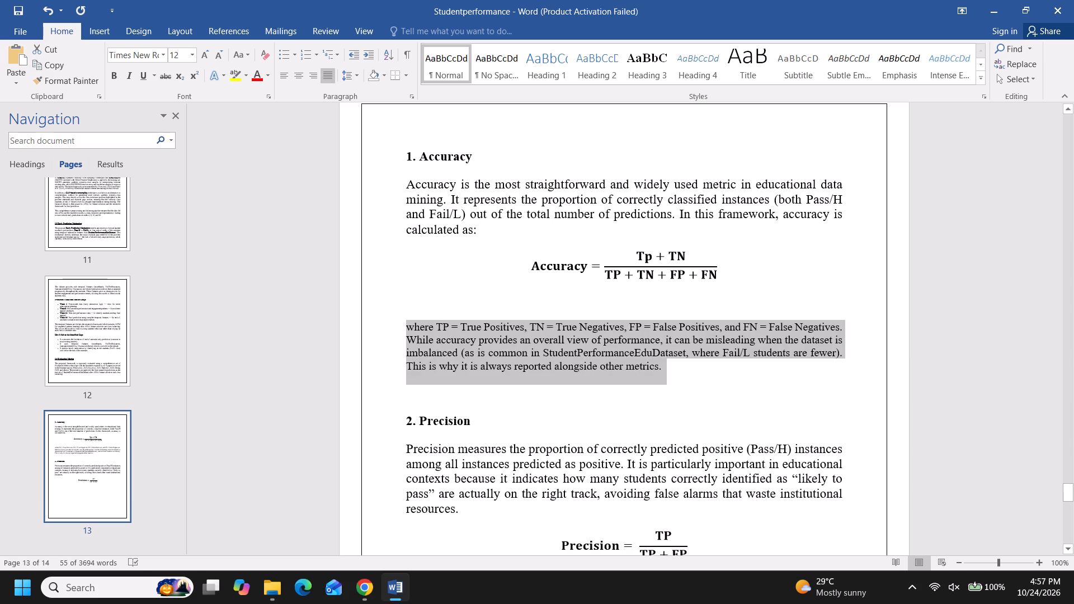
{"action": "left_click", "coordinate": [189, 57]}
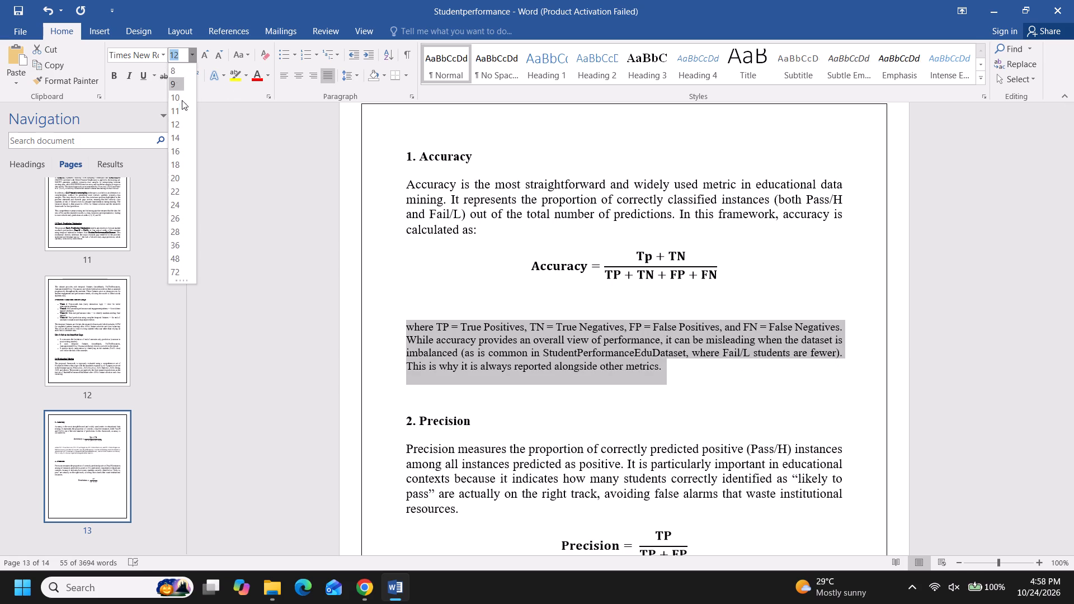
{"action": "left_click", "coordinate": [178, 133]}
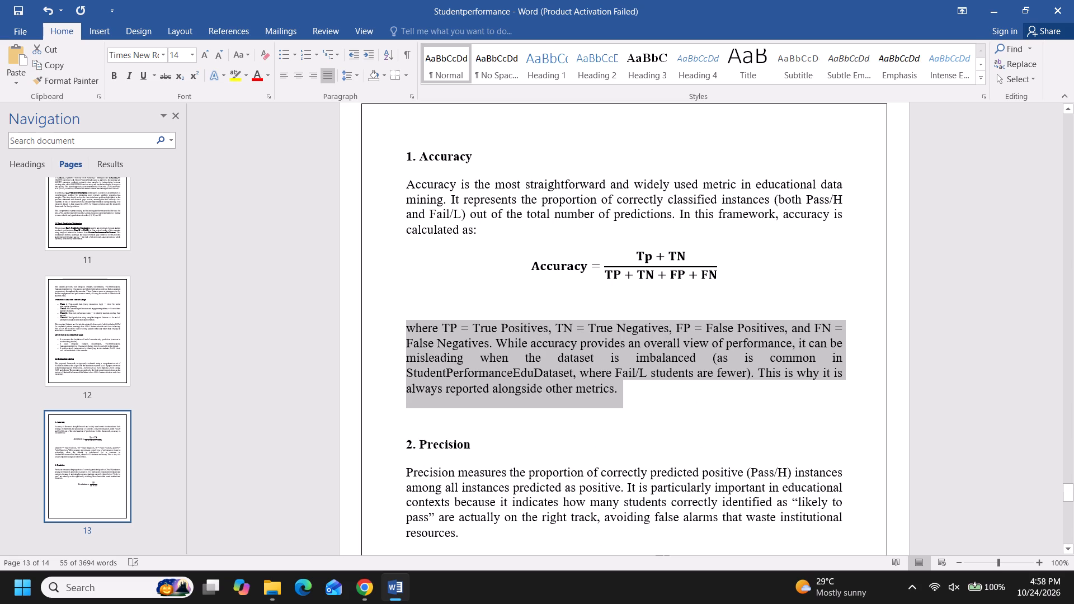
{"action": "left_click", "coordinate": [720, 393]}
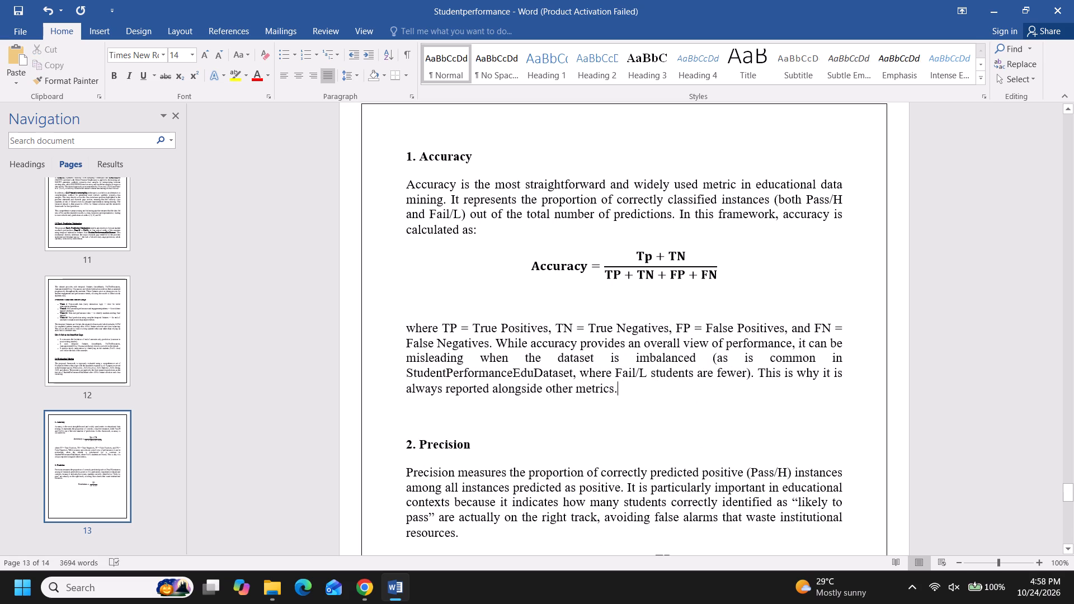
{"action": "left_click_drag", "start_coordinate": [1073, 490], "coordinate": [1073, 501]}
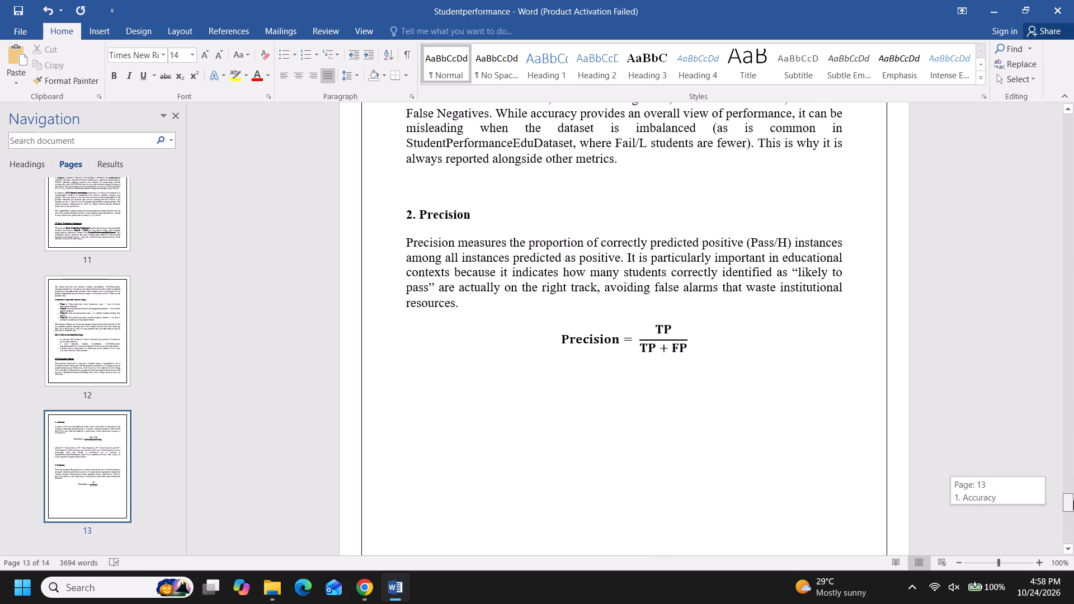
{"action": "left_click_drag", "start_coordinate": [1073, 501], "coordinate": [1068, 493]}
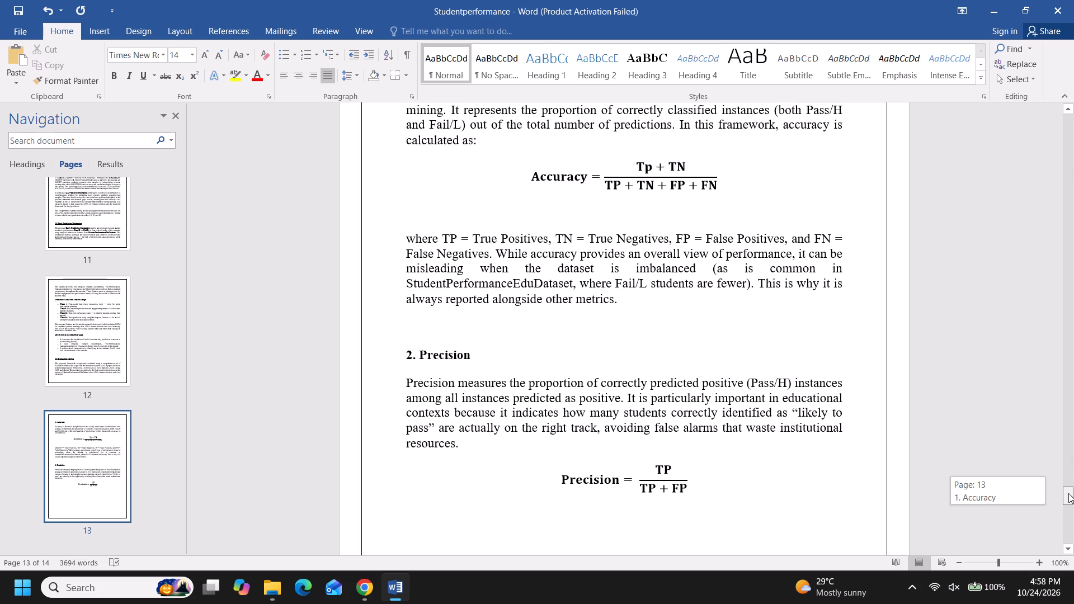
{"action": "left_click_drag", "start_coordinate": [1068, 493], "coordinate": [1066, 499]}
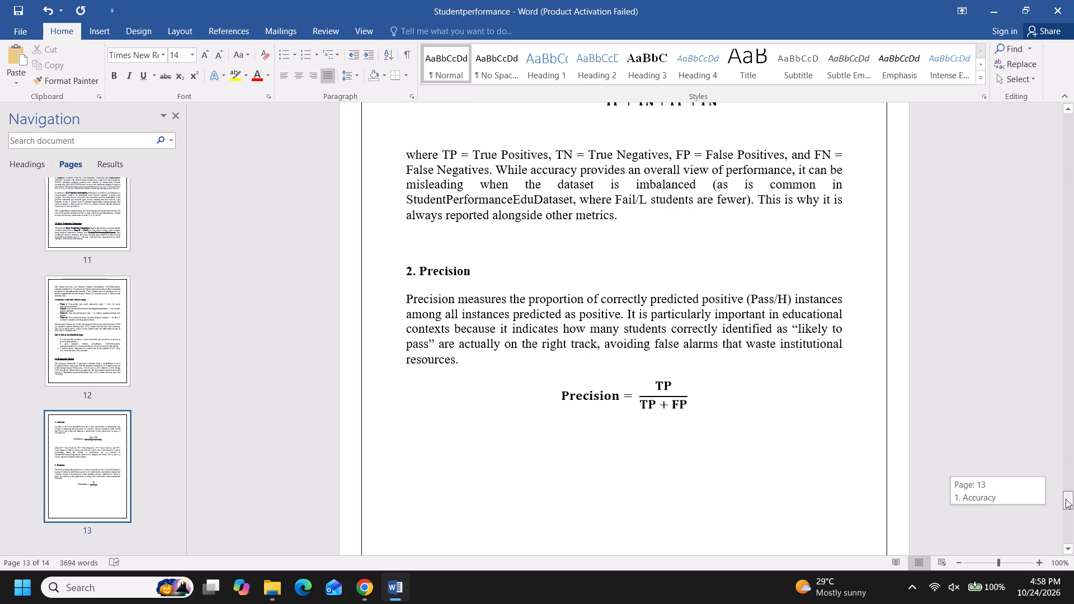
{"action": "left_click_drag", "start_coordinate": [1066, 499], "coordinate": [1065, 499]}
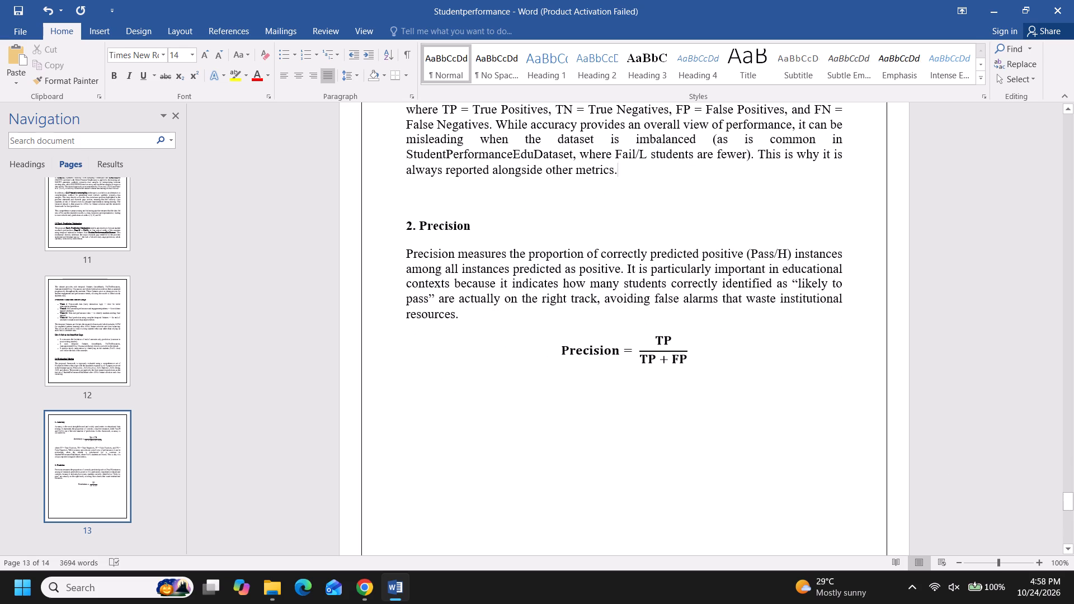
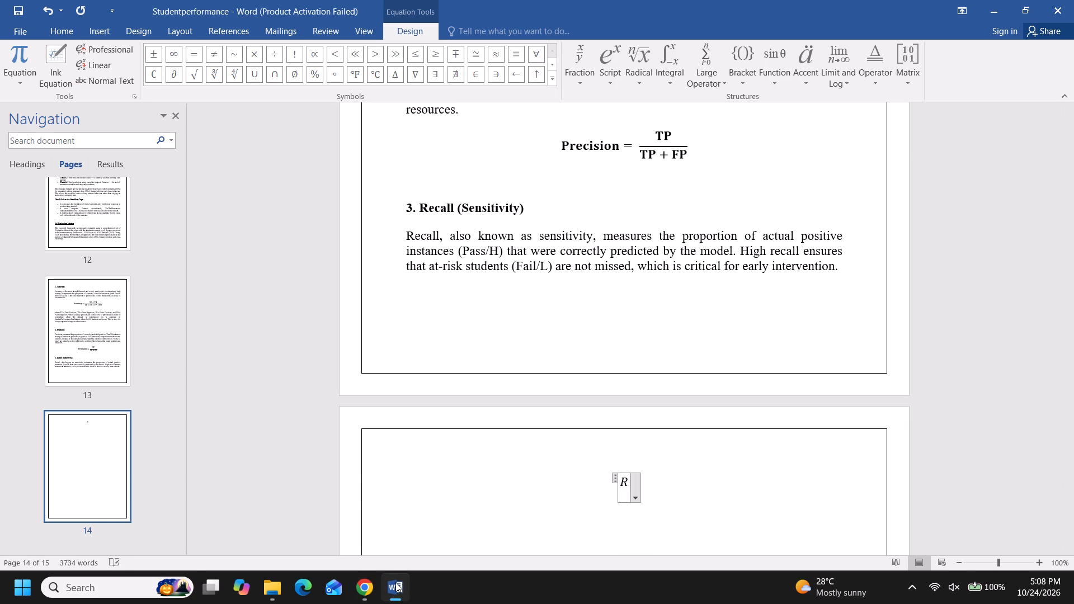
{"action": "type", "text": "ecall"}
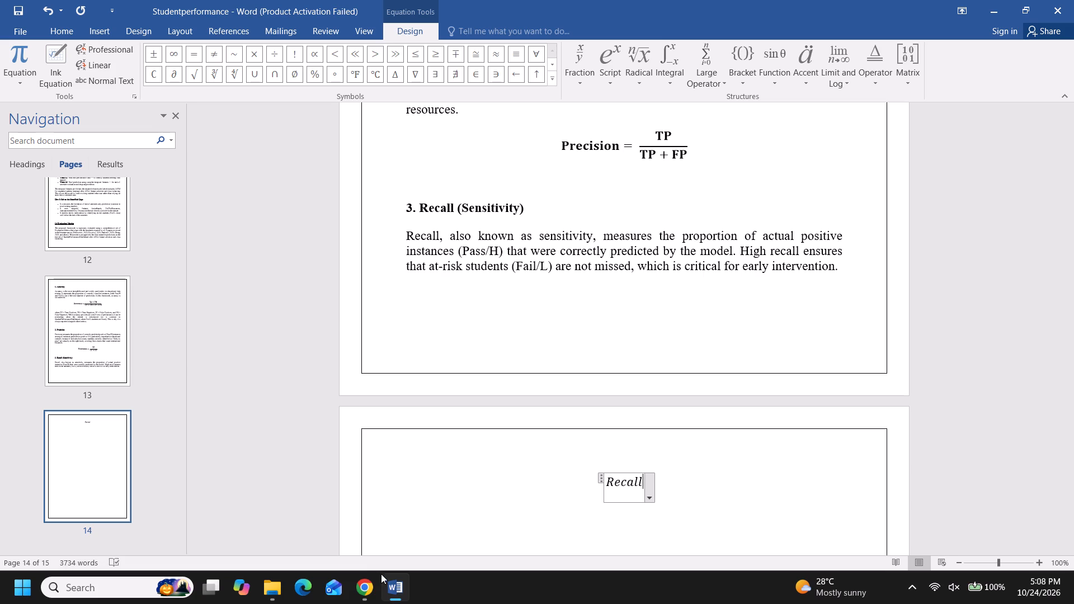
{"action": "left_click", "coordinate": [363, 587]}
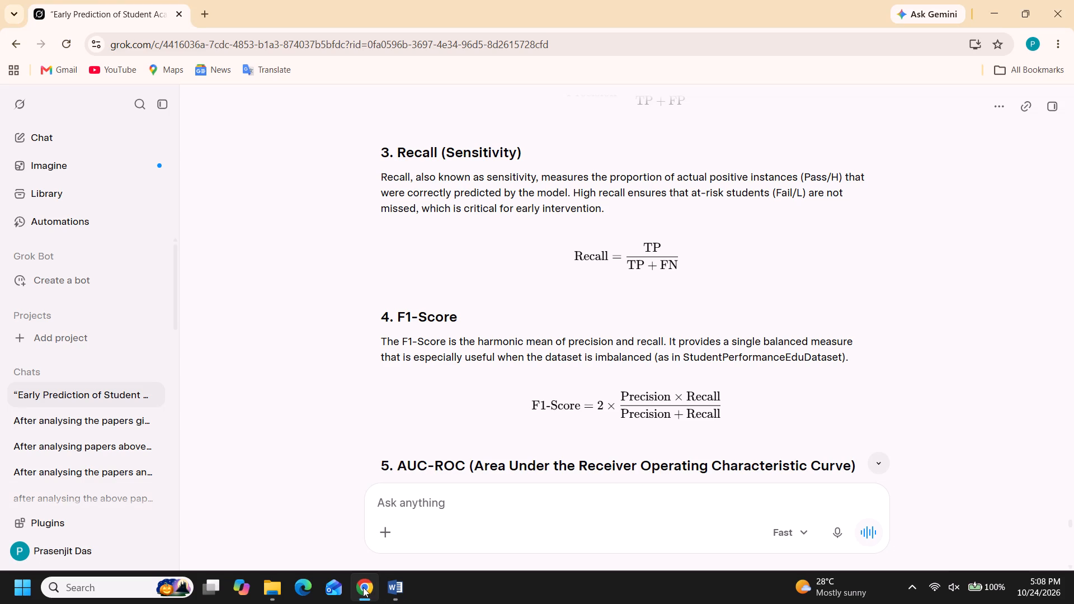
{"action": "left_click", "coordinate": [393, 587]}
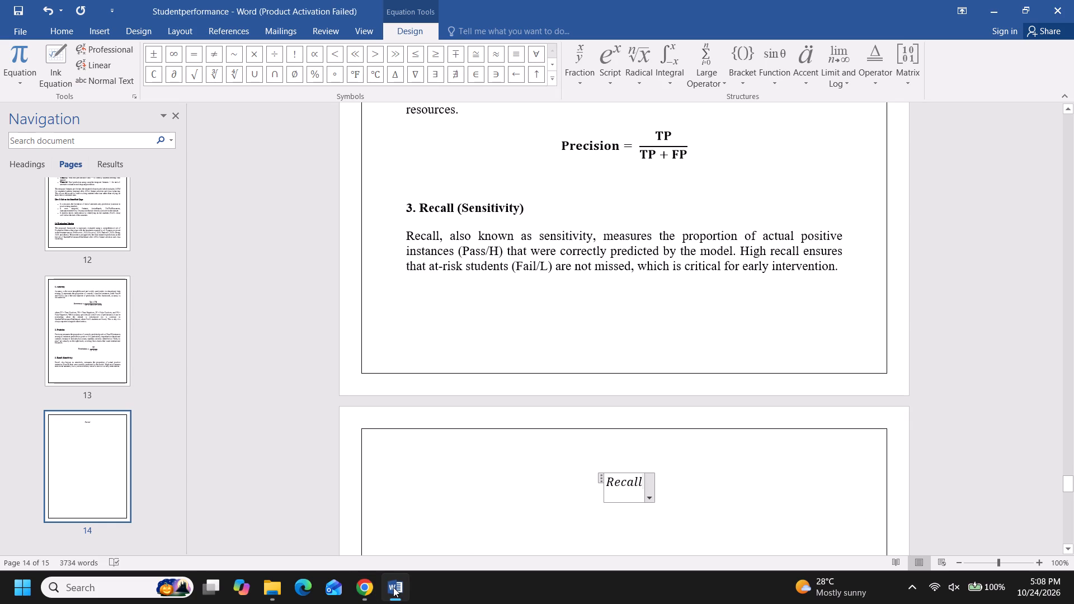
{"action": "key", "text": "space"}
{"action": "type", "text": "="}
{"action": "key", "text": "space"}
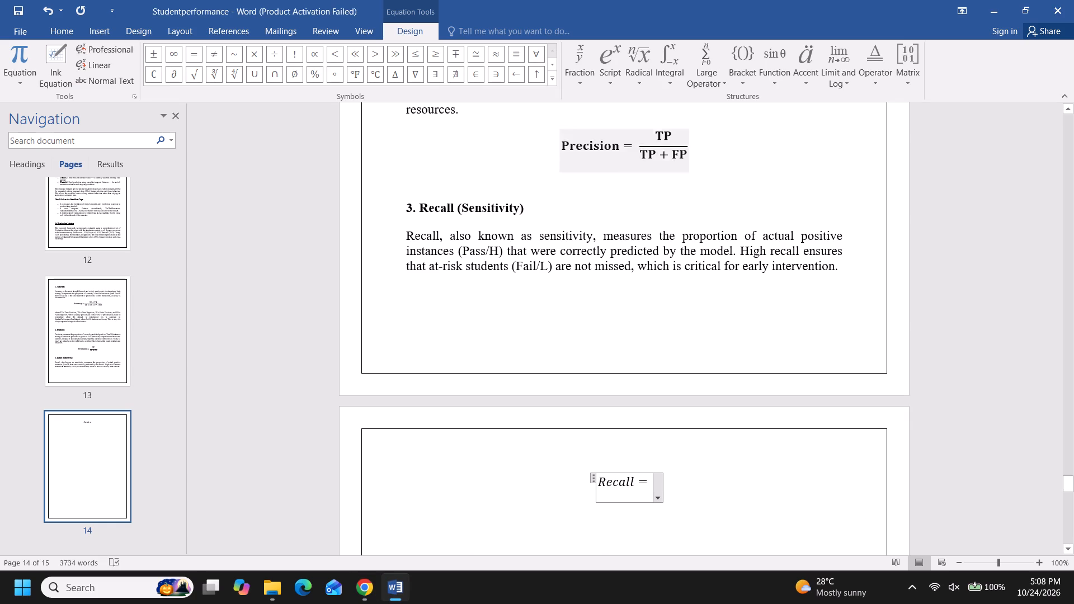
Complete the Recall equation with a stacked fraction of TP over TP + FN, checking it against the Grok chat.
{"action": "left_click", "coordinate": [582, 81]}
{"action": "left_click", "coordinate": [590, 125]}
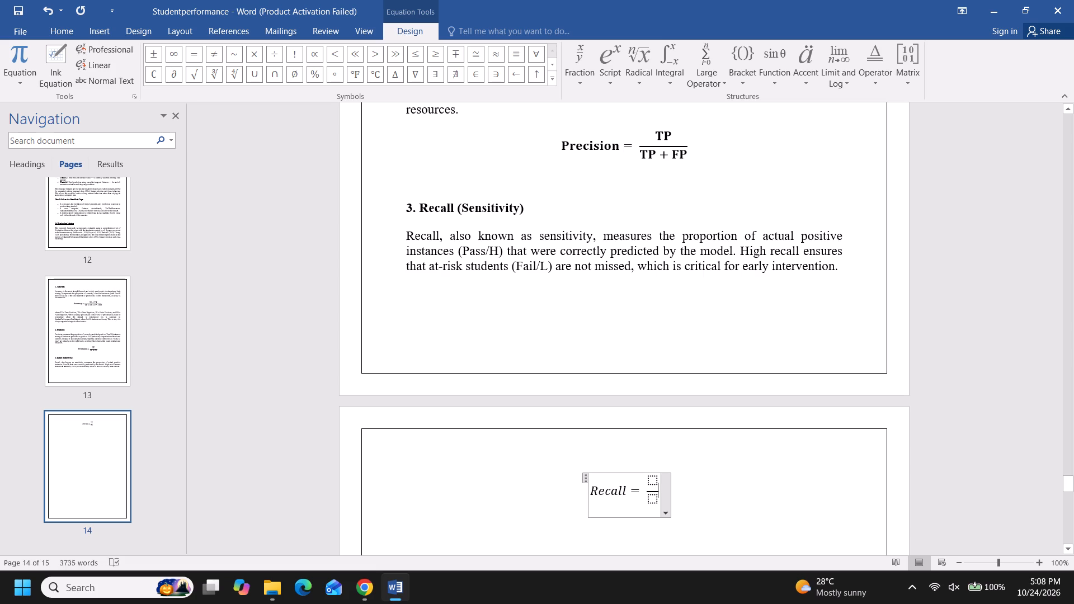
{"action": "left_click", "coordinate": [650, 483]}
{"action": "left_click", "coordinate": [359, 591]}
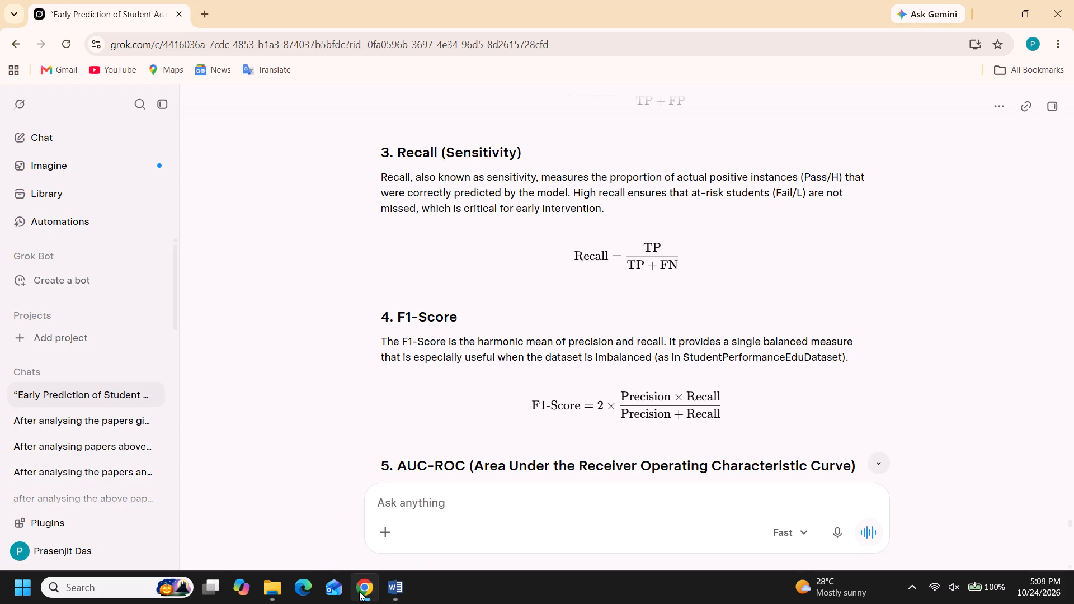
{"action": "left_click", "coordinate": [394, 591]}
{"action": "type", "text": "TP"}
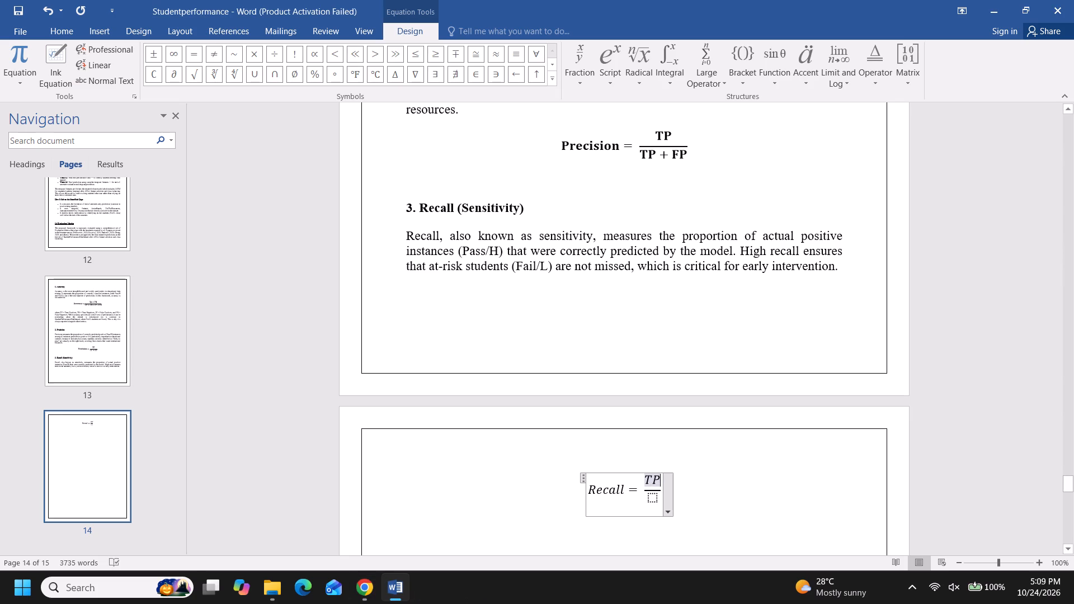
{"action": "left_click", "coordinate": [654, 493]}
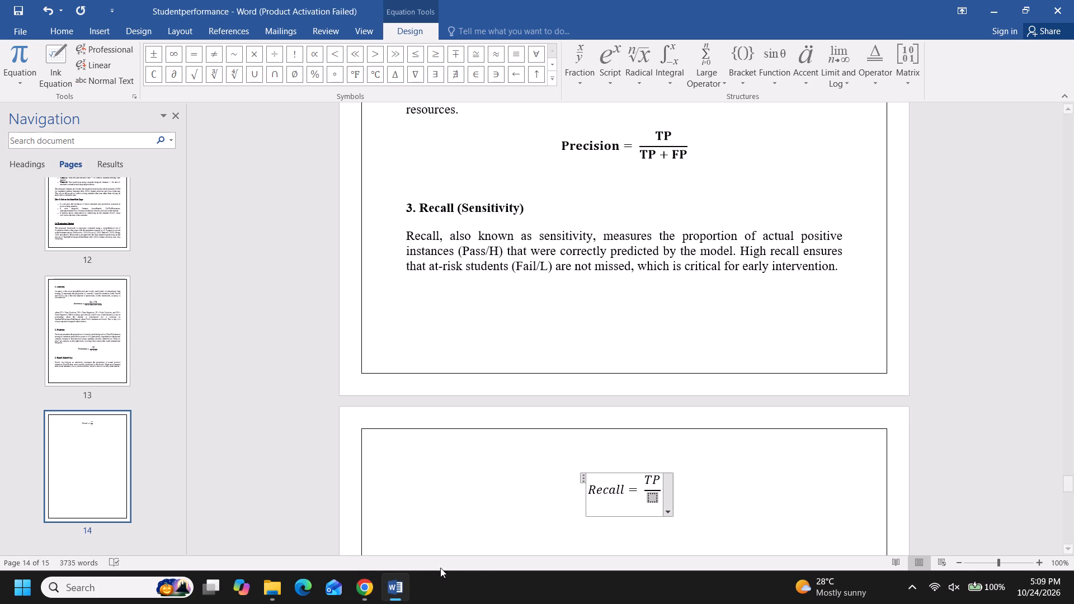
{"action": "left_click", "coordinate": [368, 587]}
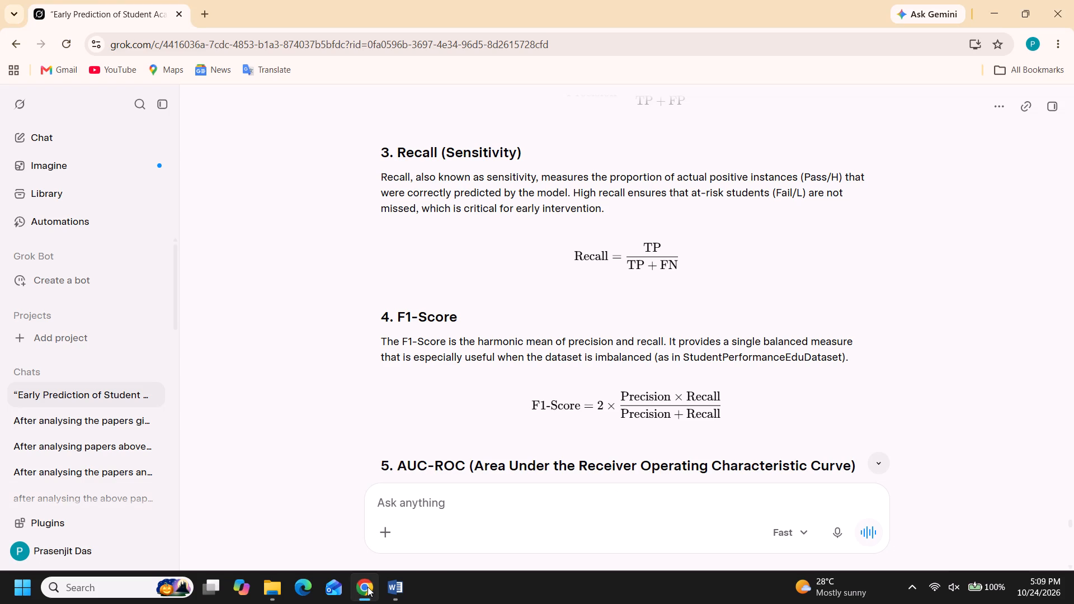
{"action": "left_click", "coordinate": [402, 586]}
{"action": "type", "text": "TP +"}
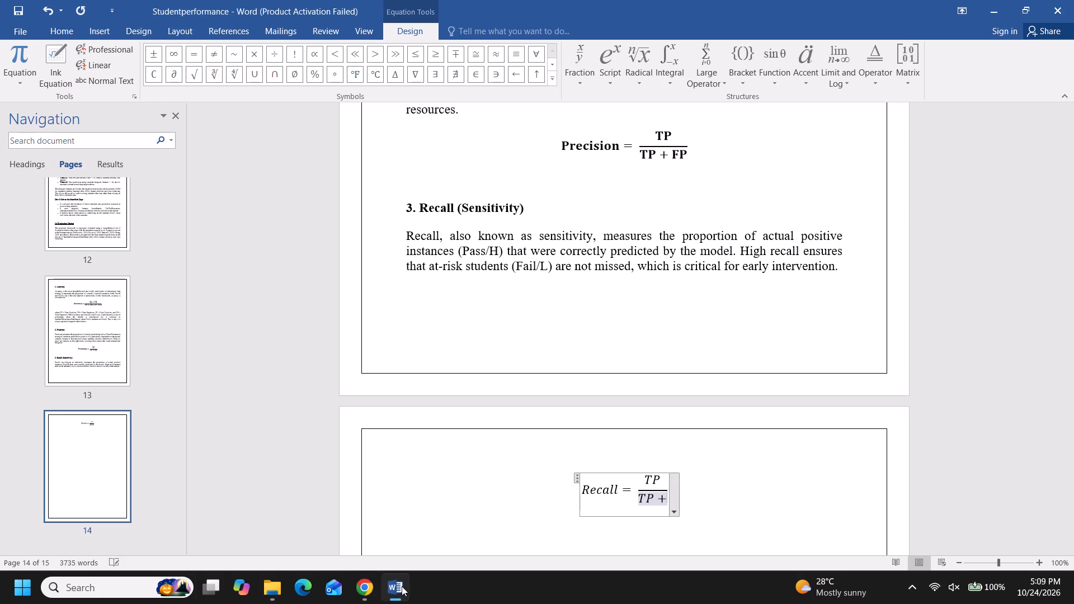
{"action": "key", "text": "space"}
{"action": "type", "text": "FN"}
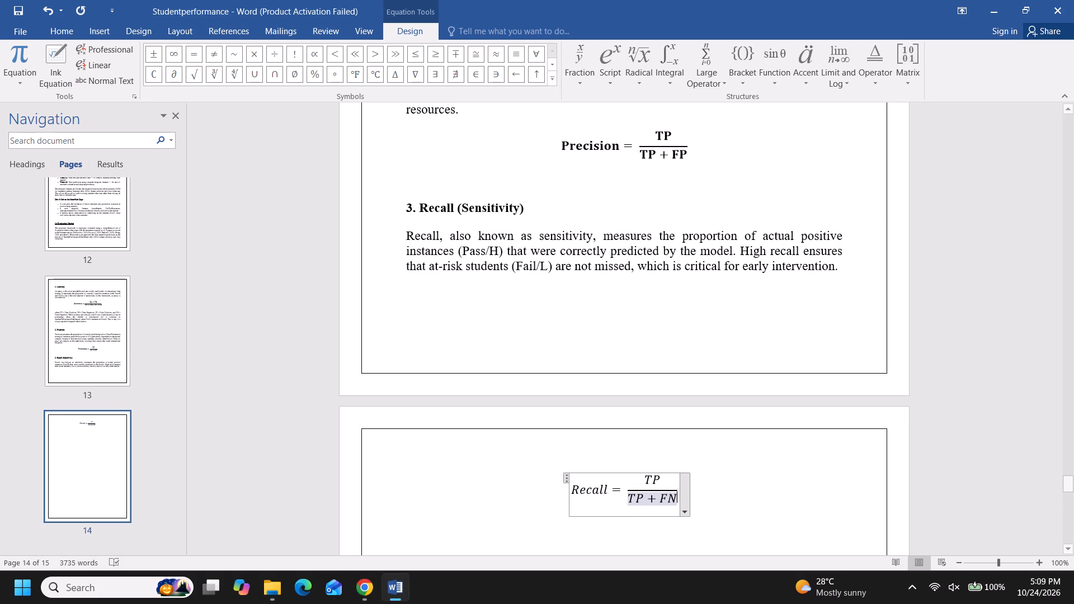
{"action": "left_click", "coordinate": [440, 539]}
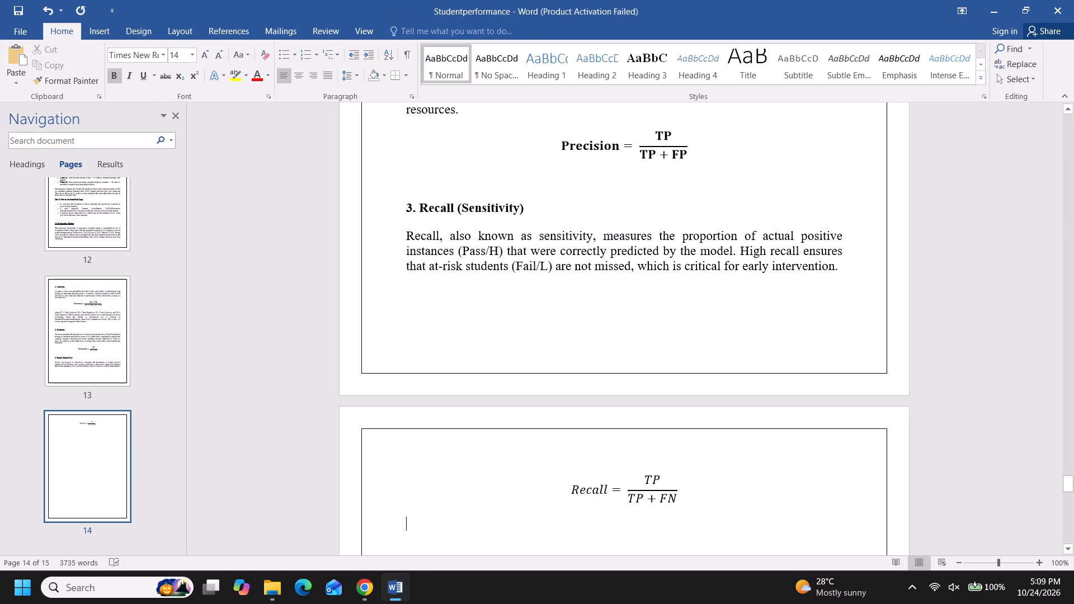
Format the whole Recall equation as bold, non-italic text at size 14.
{"action": "left_click", "coordinate": [547, 490]}
{"action": "left_click_drag", "start_coordinate": [559, 490], "coordinate": [624, 491]}
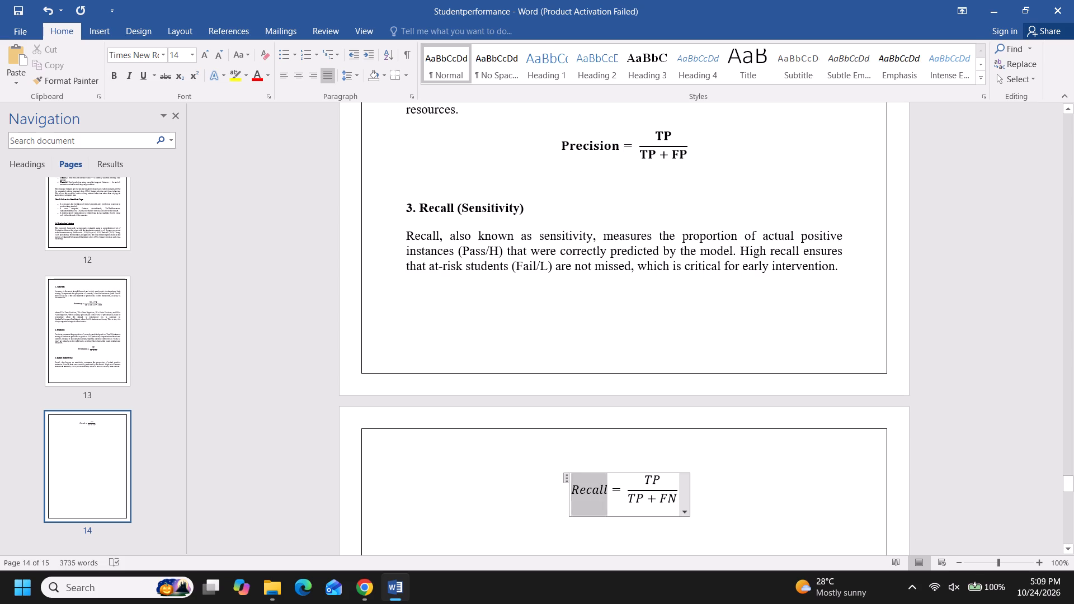
{"action": "left_click_drag", "start_coordinate": [624, 491], "coordinate": [663, 488]}
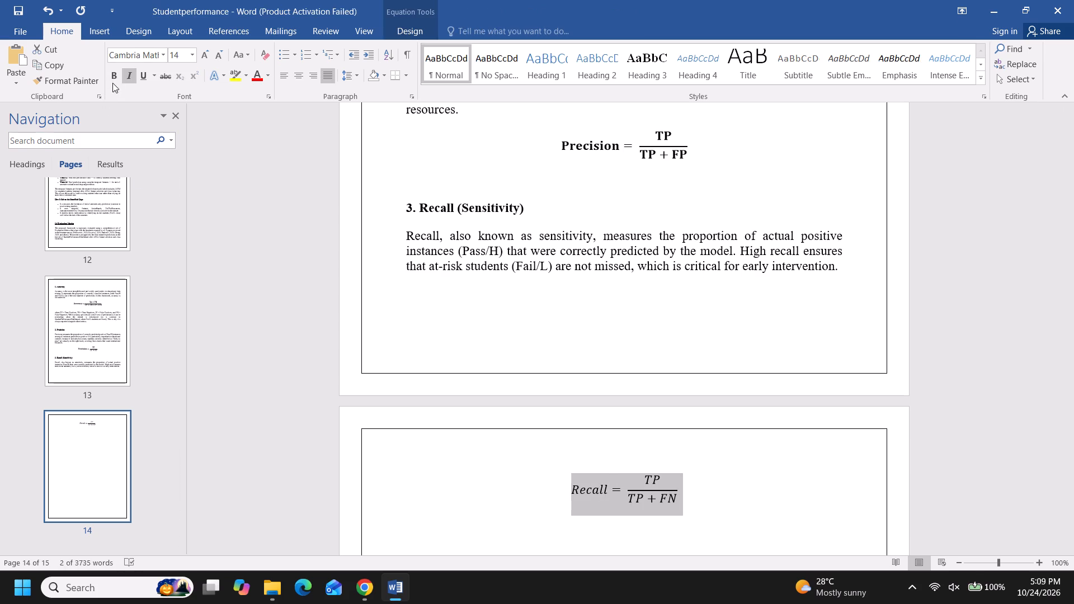
{"action": "left_click", "coordinate": [114, 77]}
{"action": "left_click", "coordinate": [121, 77]}
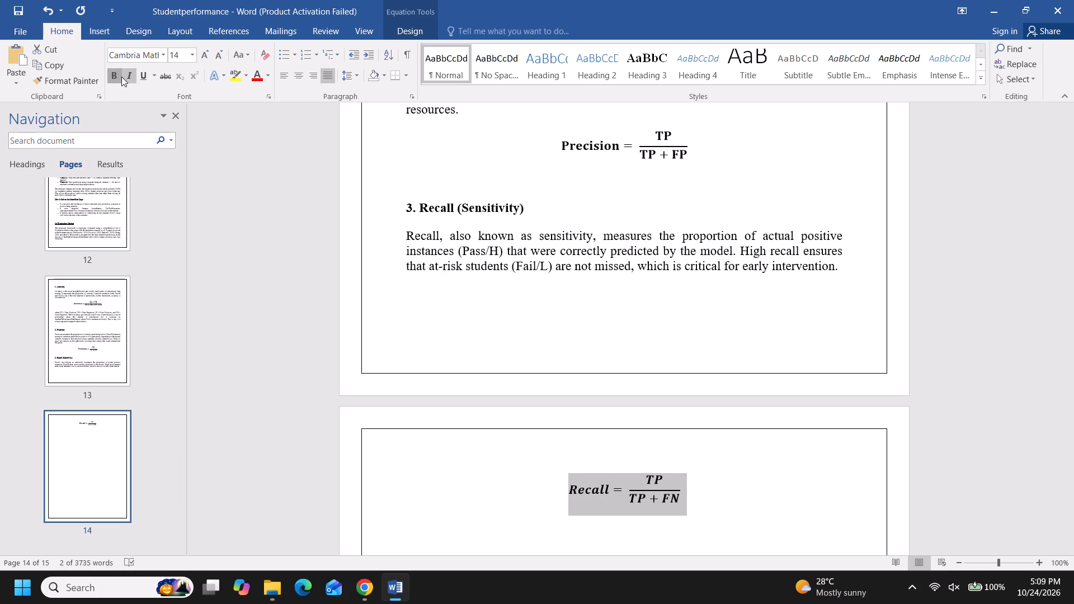
{"action": "left_click", "coordinate": [124, 77]}
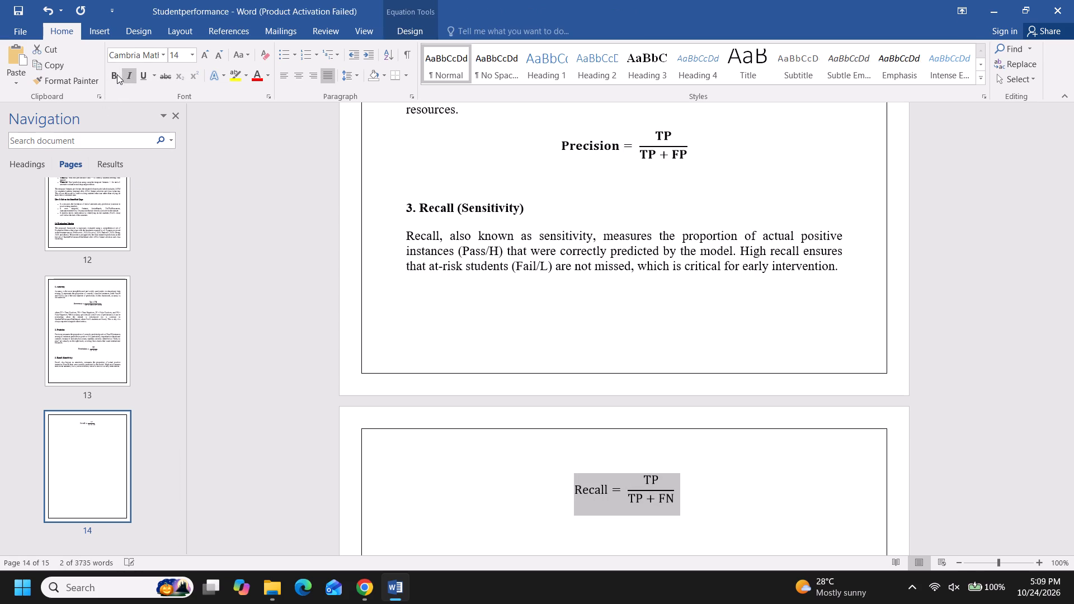
{"action": "left_click", "coordinate": [116, 74]}
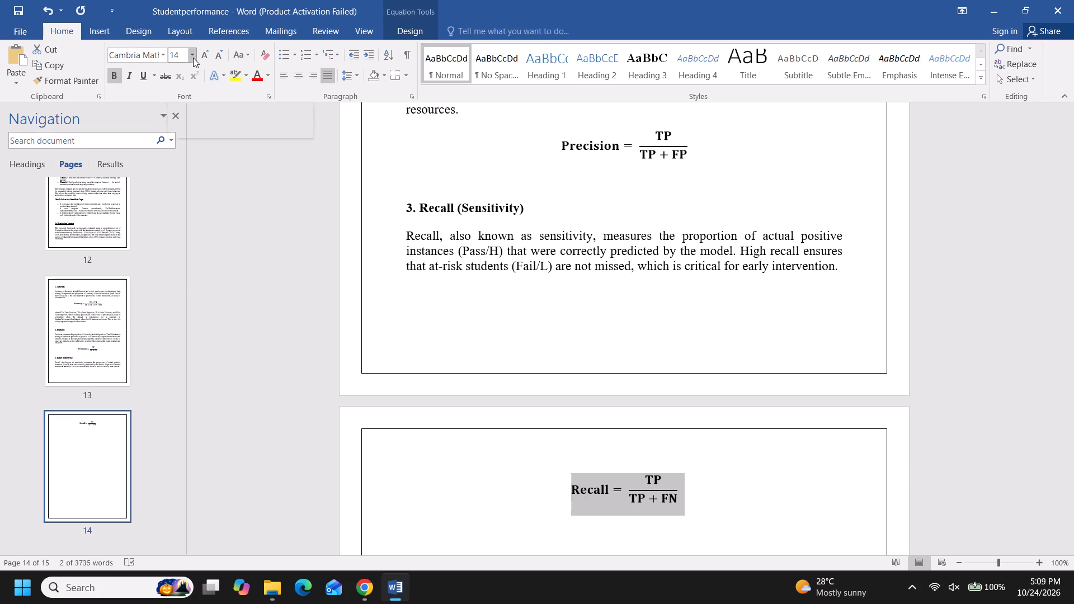
{"action": "left_click", "coordinate": [193, 58]}
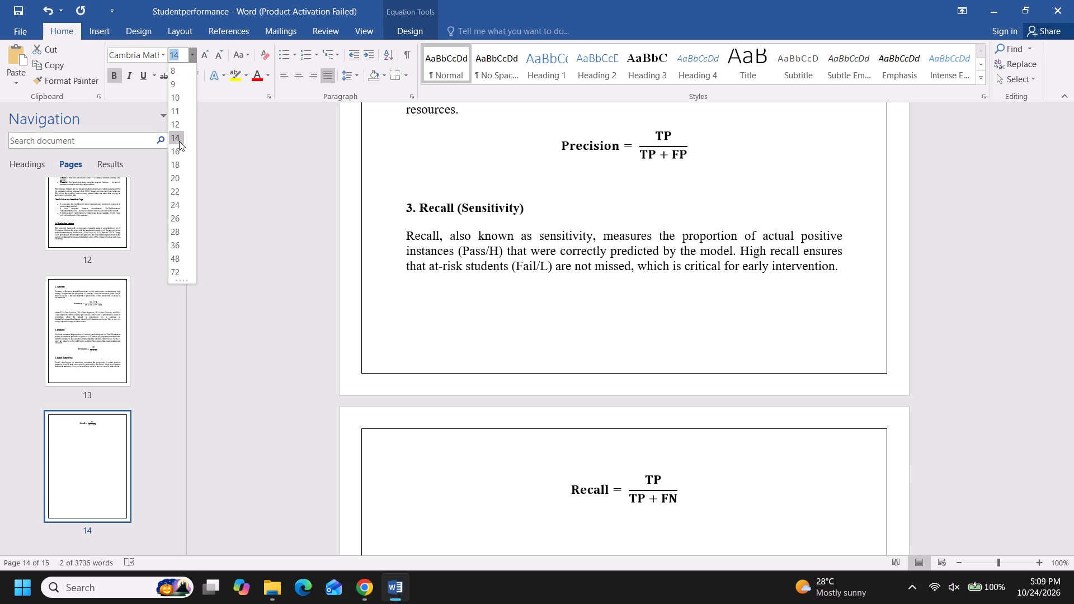
{"action": "left_click", "coordinate": [179, 141]}
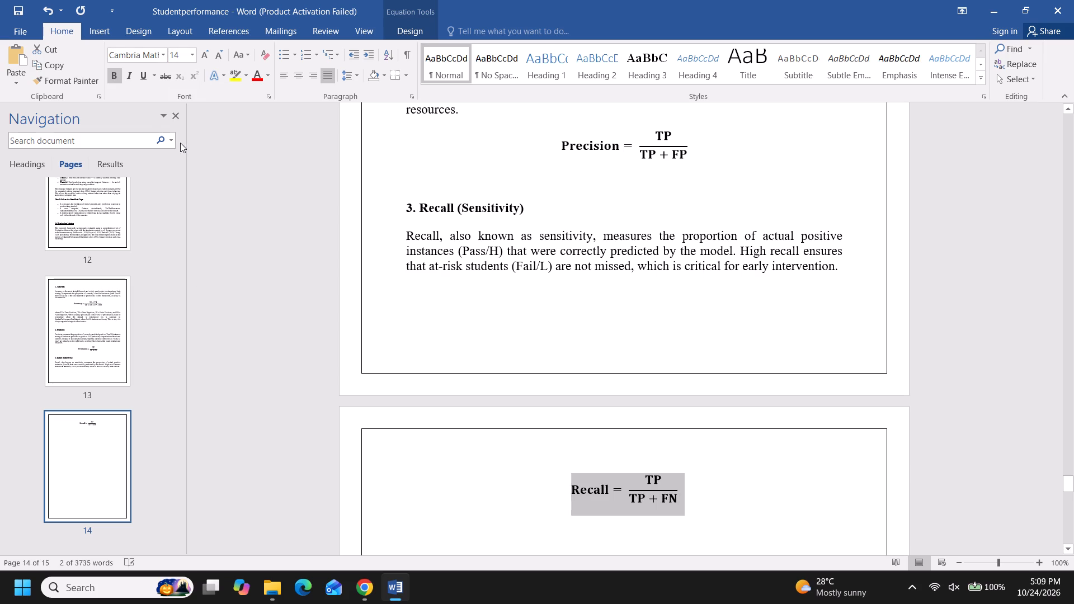
{"action": "left_click", "coordinate": [424, 463]}
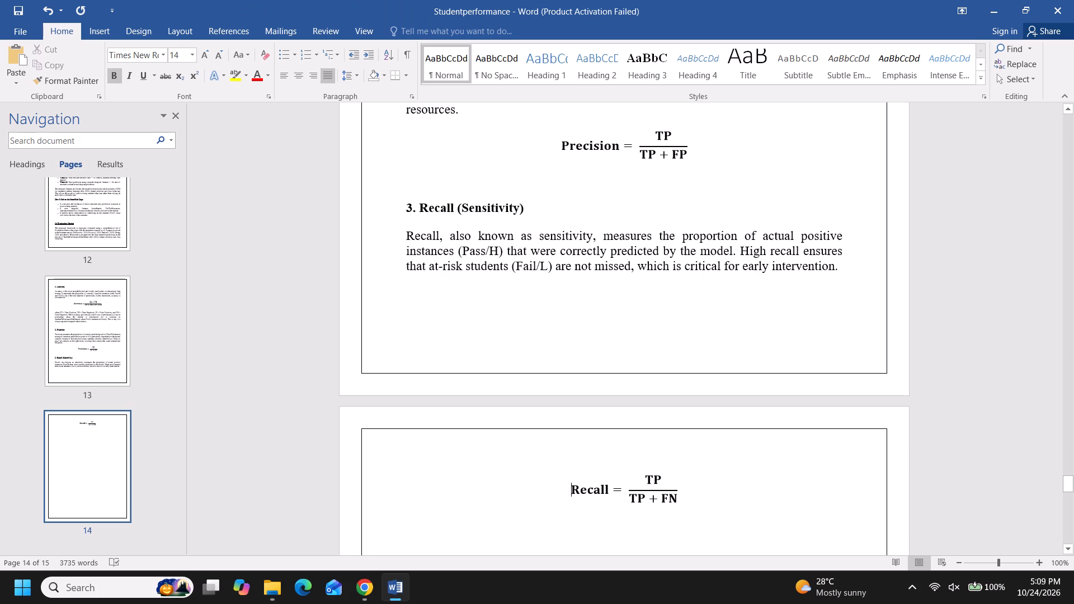
{"action": "left_click", "coordinate": [686, 495]}
{"action": "key", "text": "Return"}
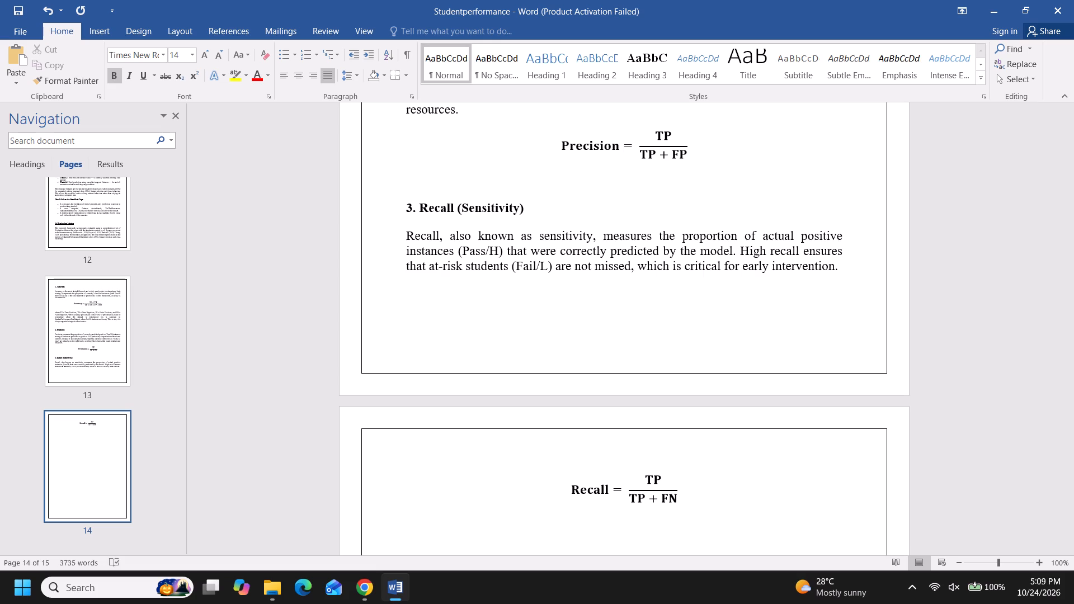
{"action": "left_click_drag", "start_coordinate": [1070, 480], "coordinate": [1070, 480]}
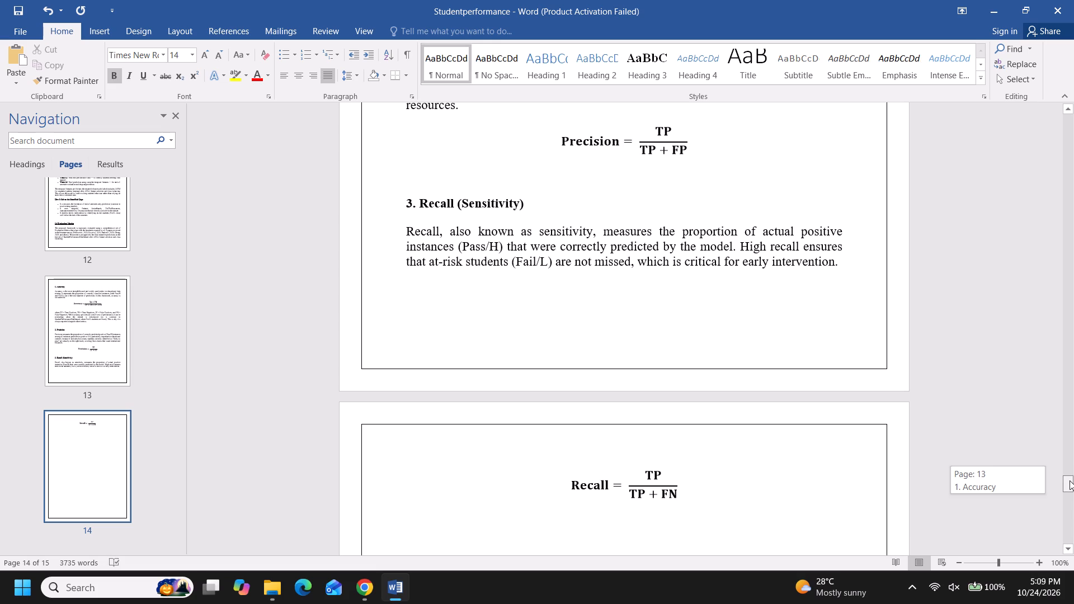
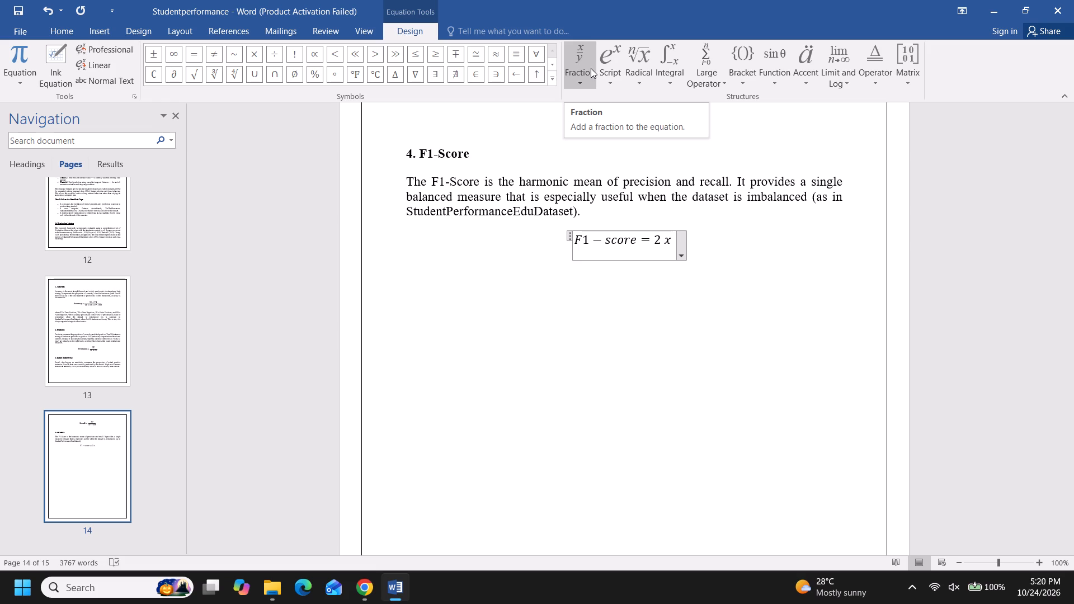
{"action": "left_click", "coordinate": [591, 68]}
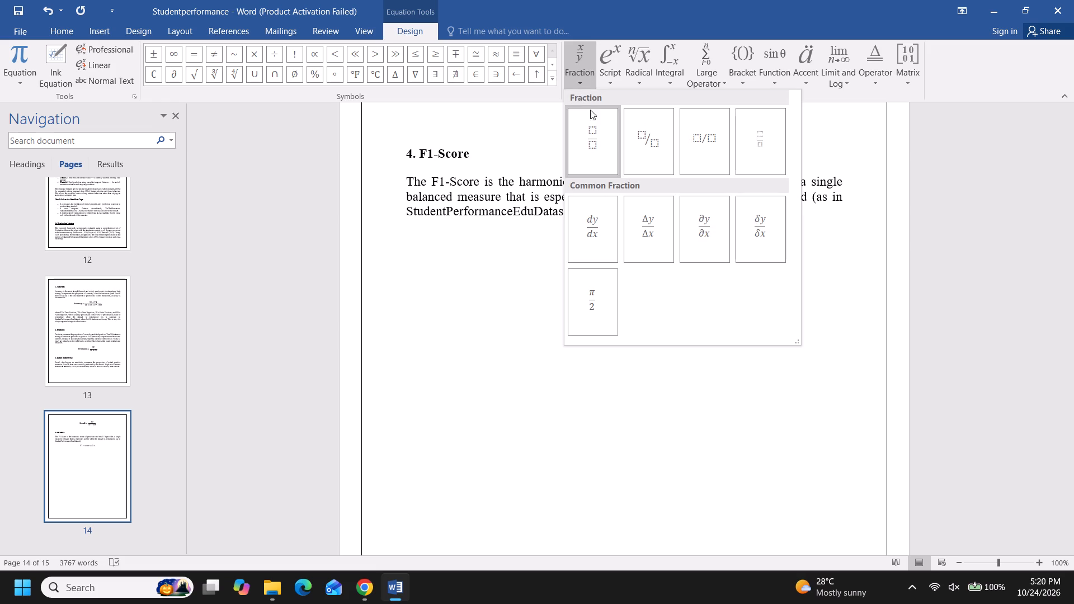
{"action": "left_click", "coordinate": [592, 137]}
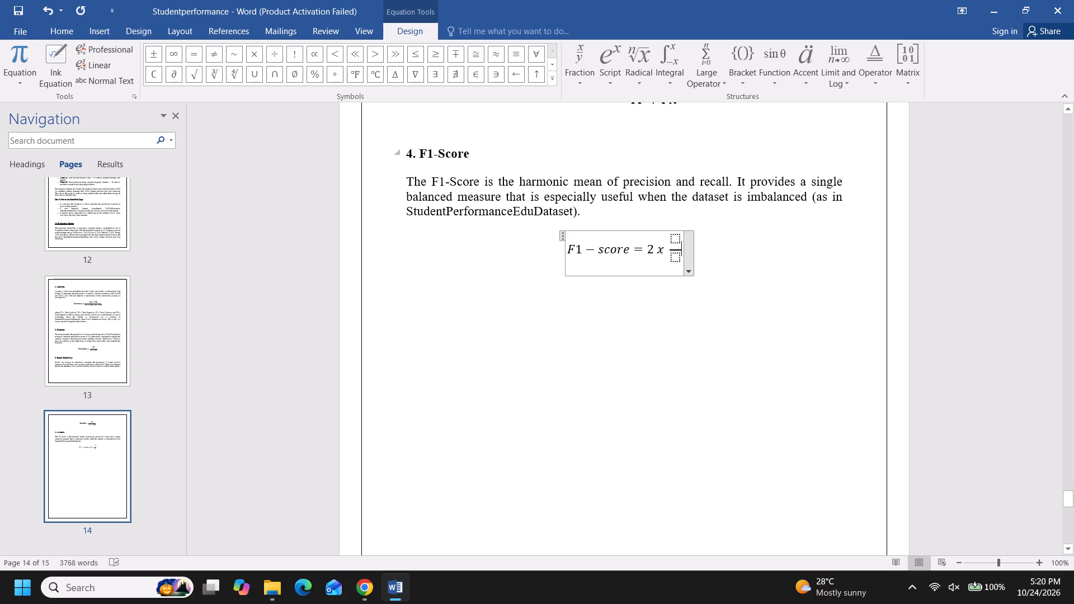
Check the F1-Score formula in the Grok chat and fill the Word fraction's numerator with "Precision x Recall".
{"action": "left_click", "coordinate": [368, 585]}
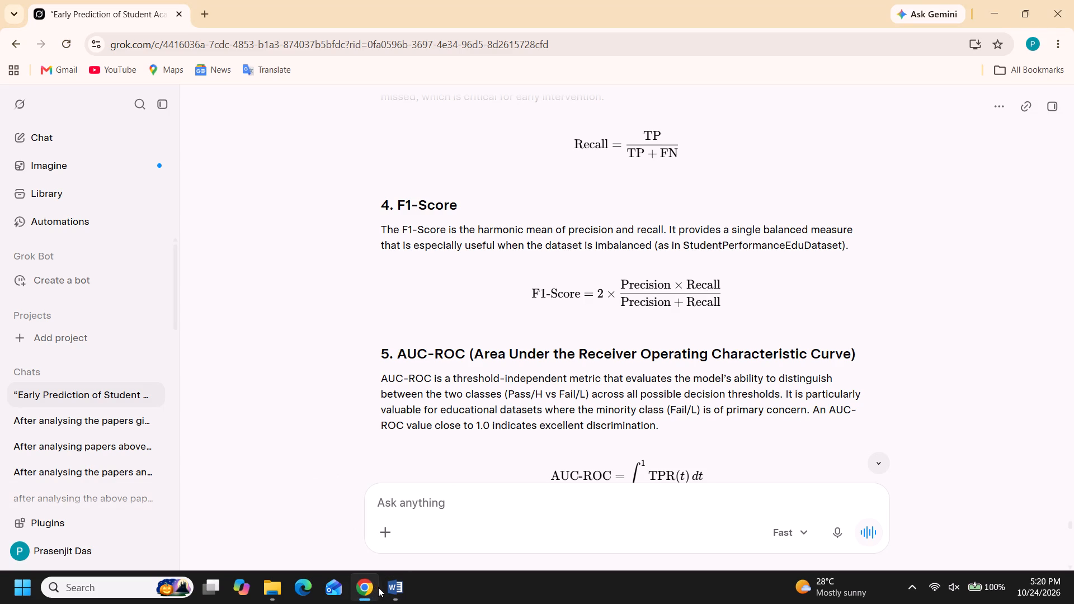
{"action": "left_click", "coordinate": [389, 594]}
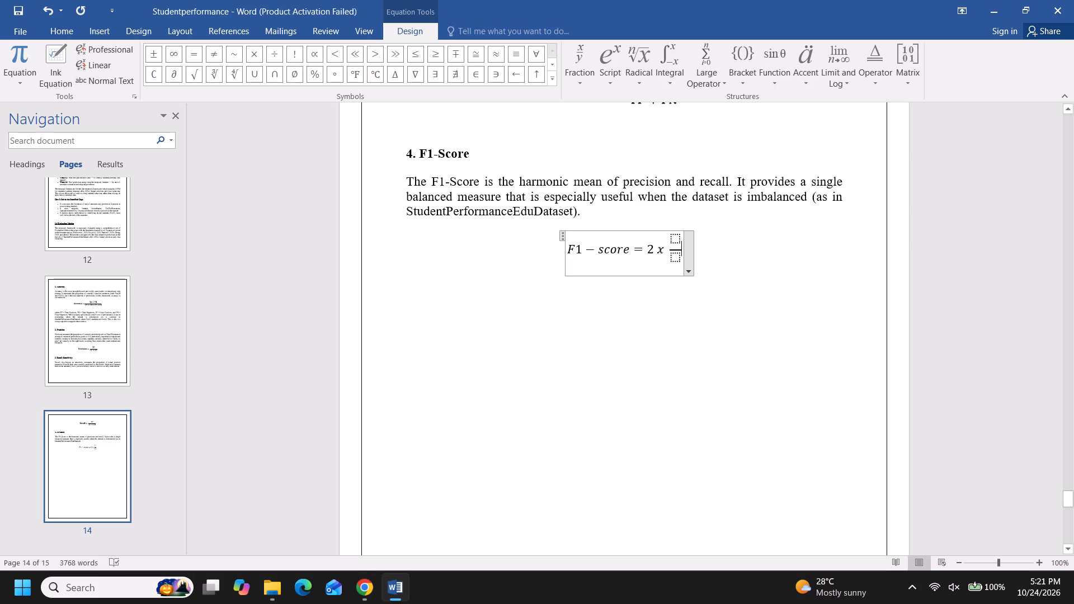
{"action": "left_click", "coordinate": [676, 235]}
{"action": "type", "text": "recision"}
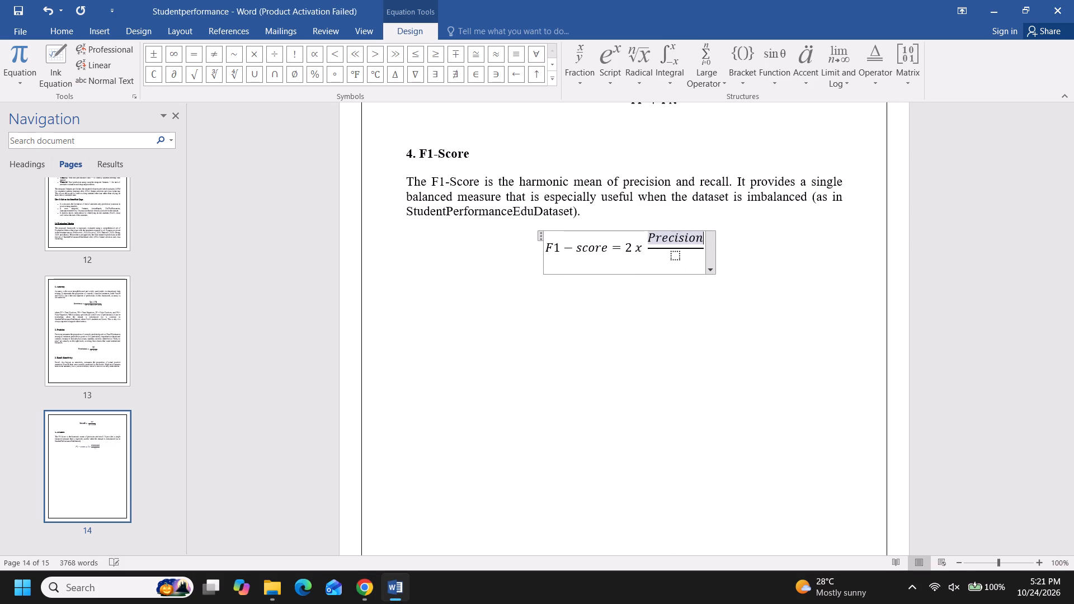
{"action": "key", "text": "space"}
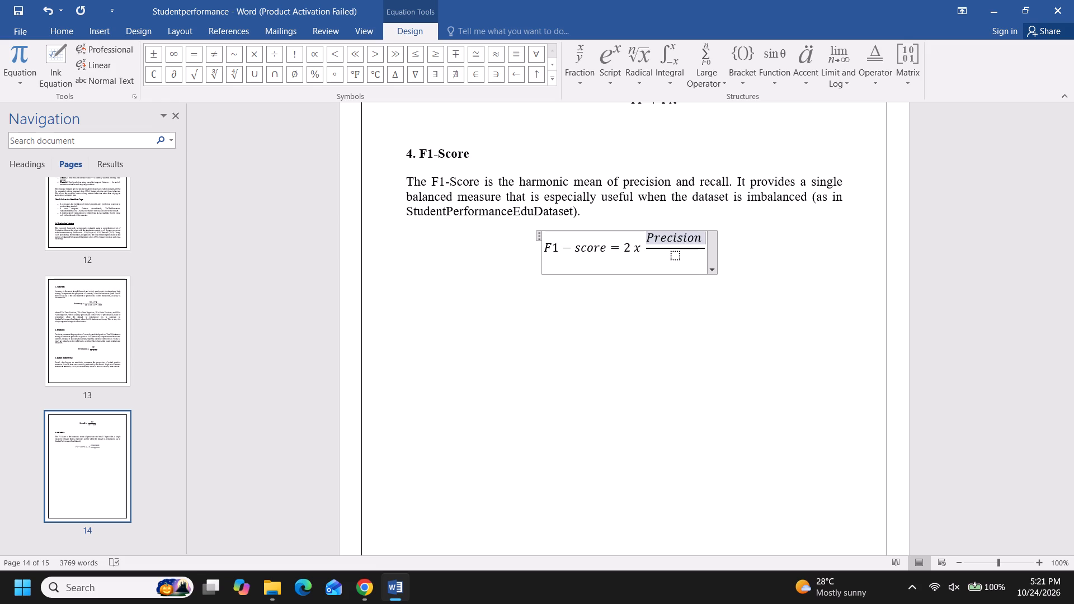
{"action": "type", "text": "x"}
{"action": "key", "text": "space"}
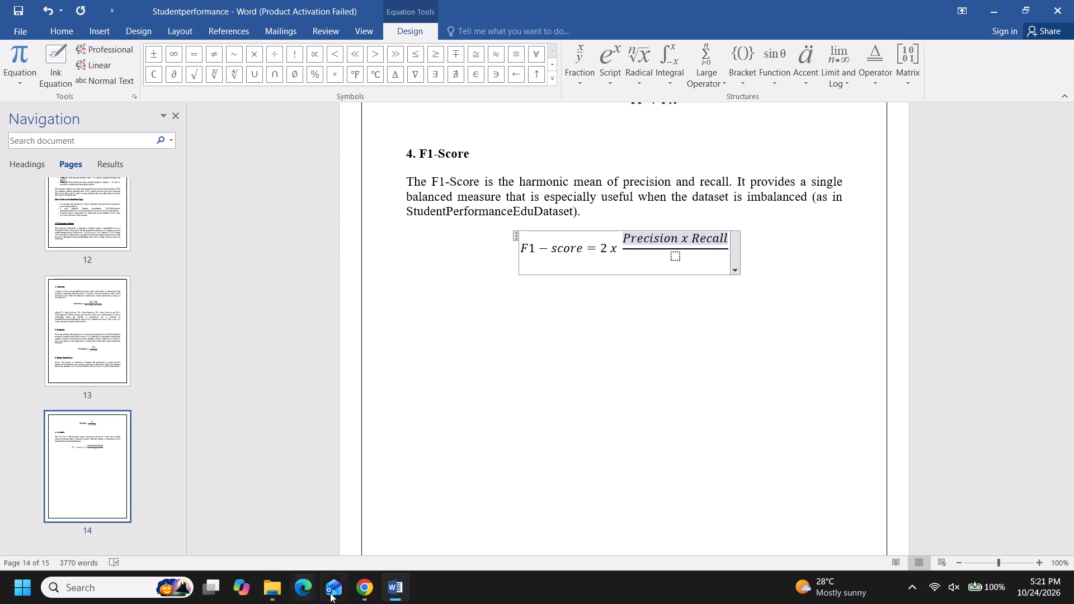
Recheck the formula in the Grok chat and fill the Word fraction's denominator with "Precision + Recall".
{"action": "left_click", "coordinate": [362, 591]}
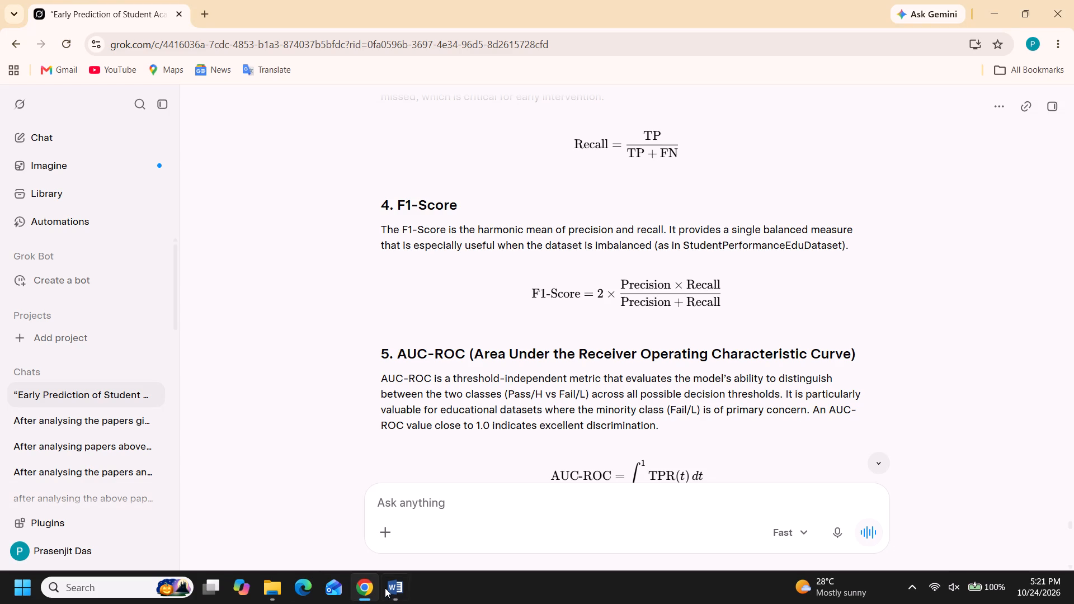
{"action": "left_click", "coordinate": [404, 588]}
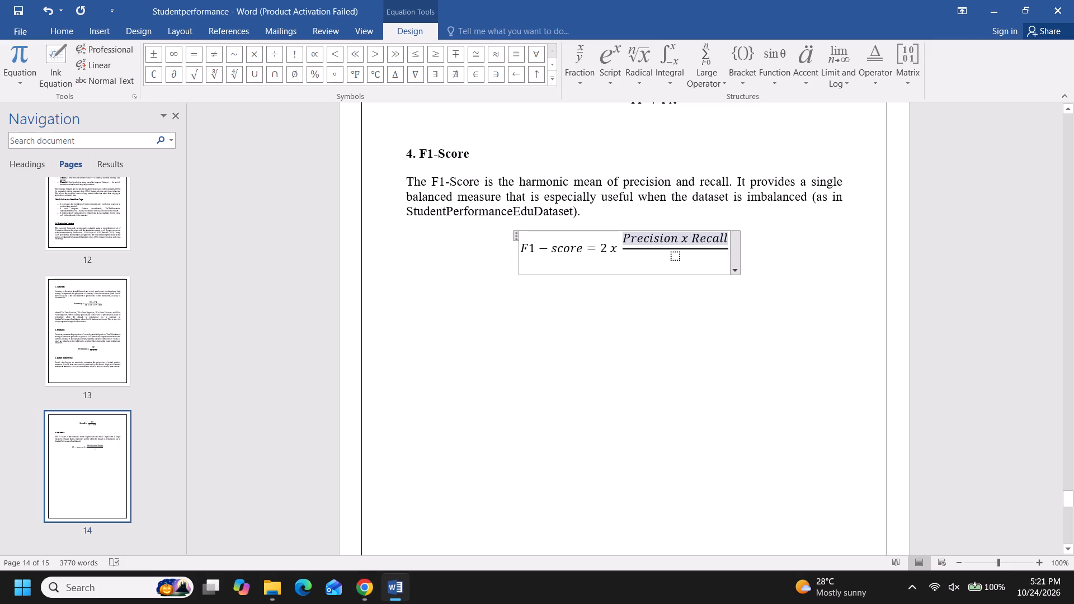
{"action": "left_click", "coordinate": [639, 259]}
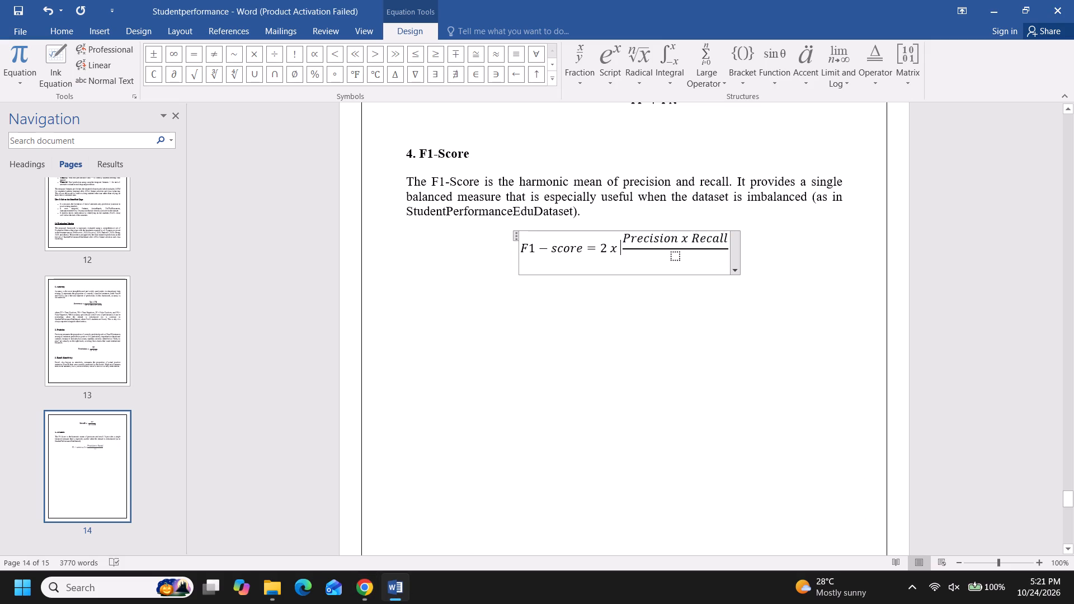
{"action": "left_click", "coordinate": [671, 261]}
{"action": "type", "text": "recision"}
{"action": "key", "text": "space"}
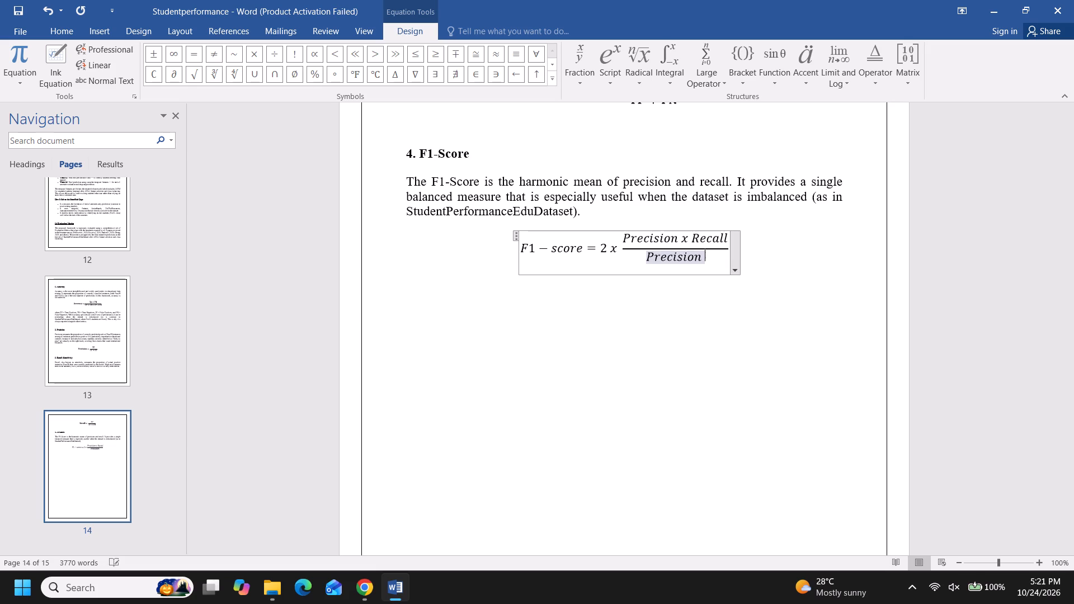
{"action": "type", "text": "+"}
{"action": "key", "text": "space"}
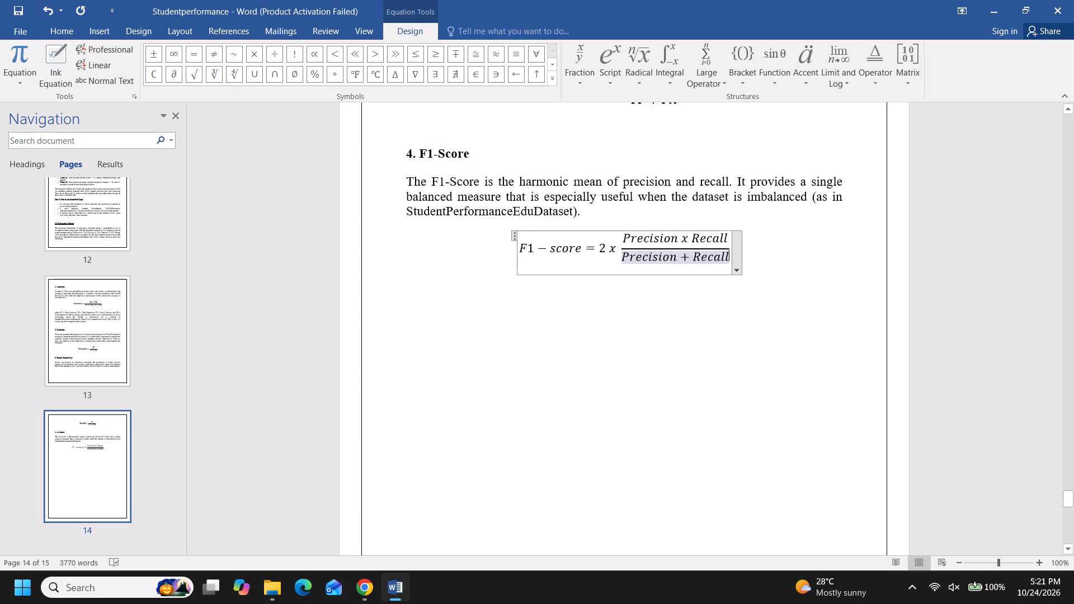
Make the whole F1-Score equation bold and non-italic, and place the cursor on the empty line below it.
{"action": "left_click_drag", "start_coordinate": [520, 246], "coordinate": [642, 249]}
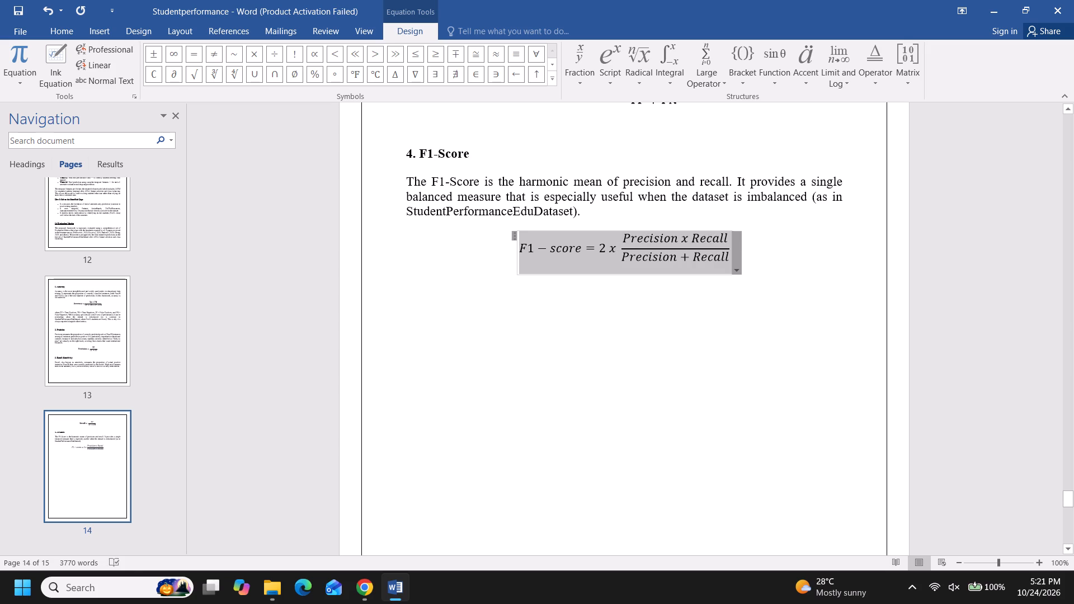
{"action": "left_click_drag", "start_coordinate": [642, 249], "coordinate": [658, 249]}
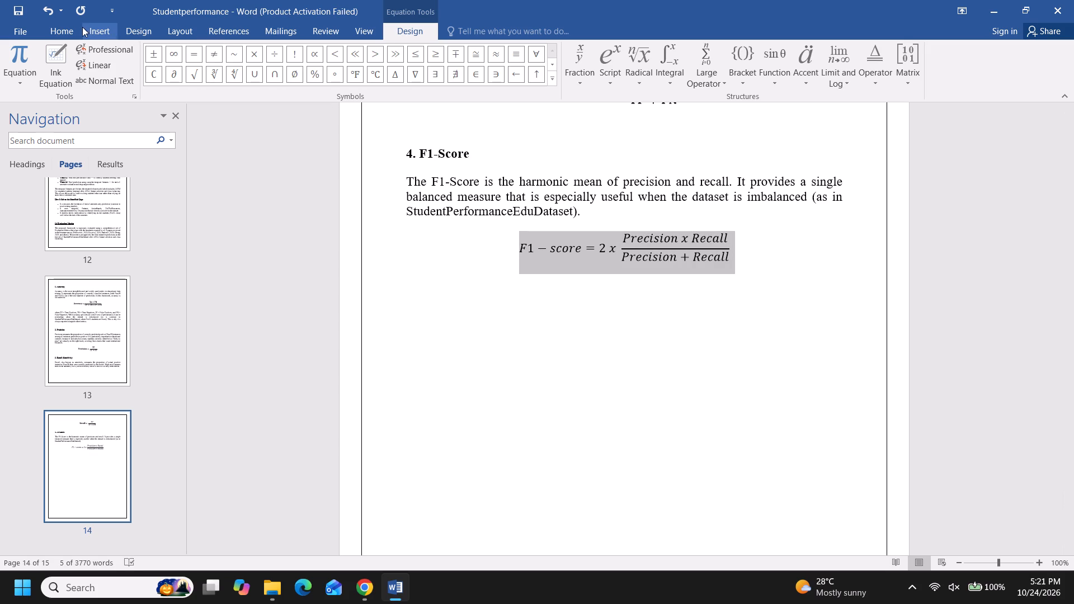
{"action": "left_click", "coordinate": [65, 31]}
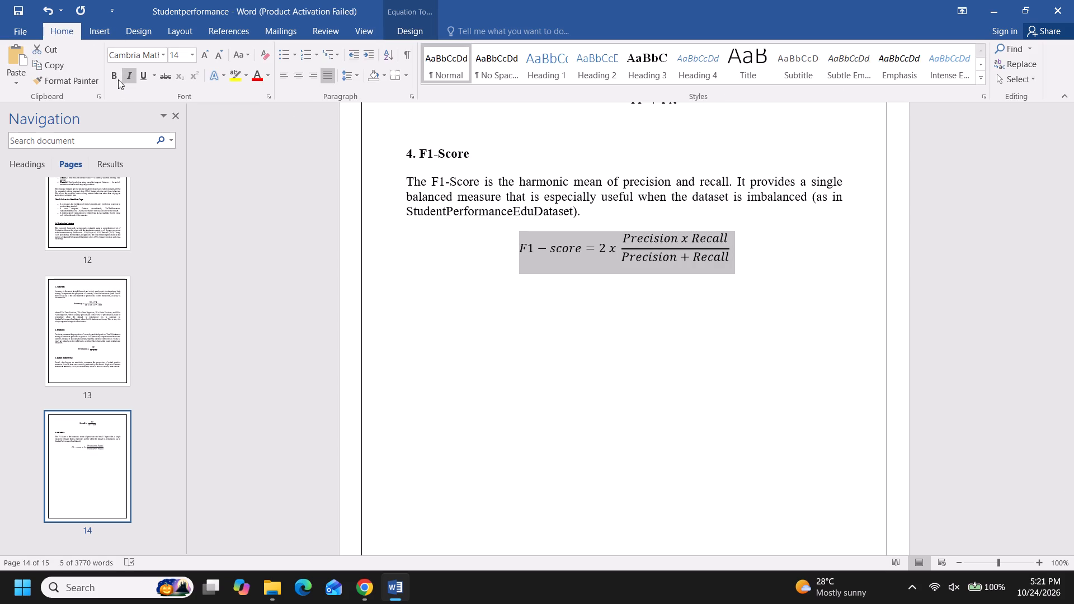
{"action": "left_click", "coordinate": [116, 78]}
{"action": "left_click", "coordinate": [123, 78]}
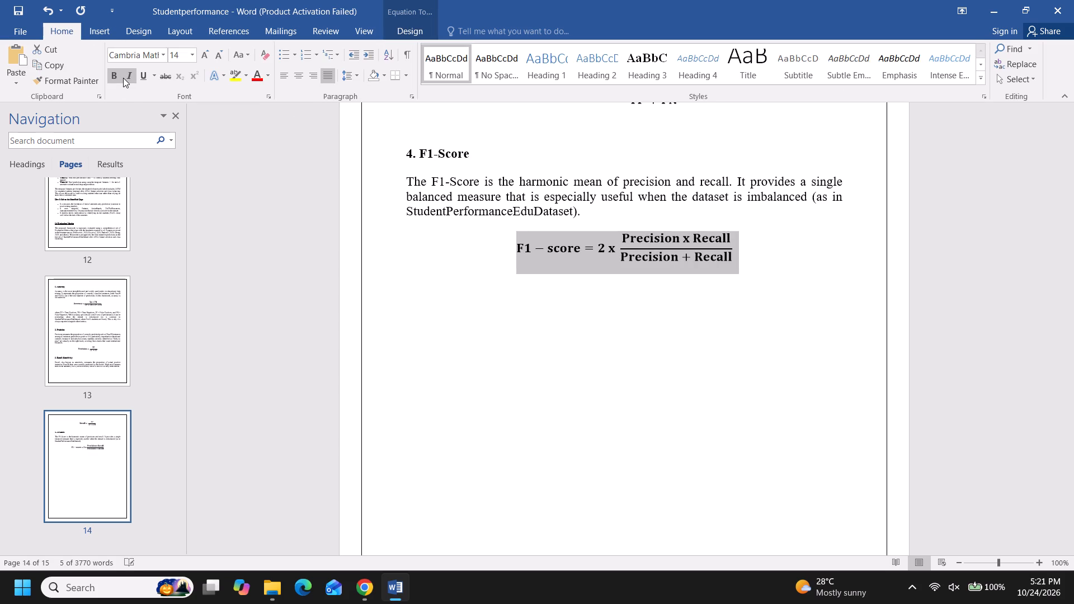
{"action": "left_click", "coordinate": [425, 305]}
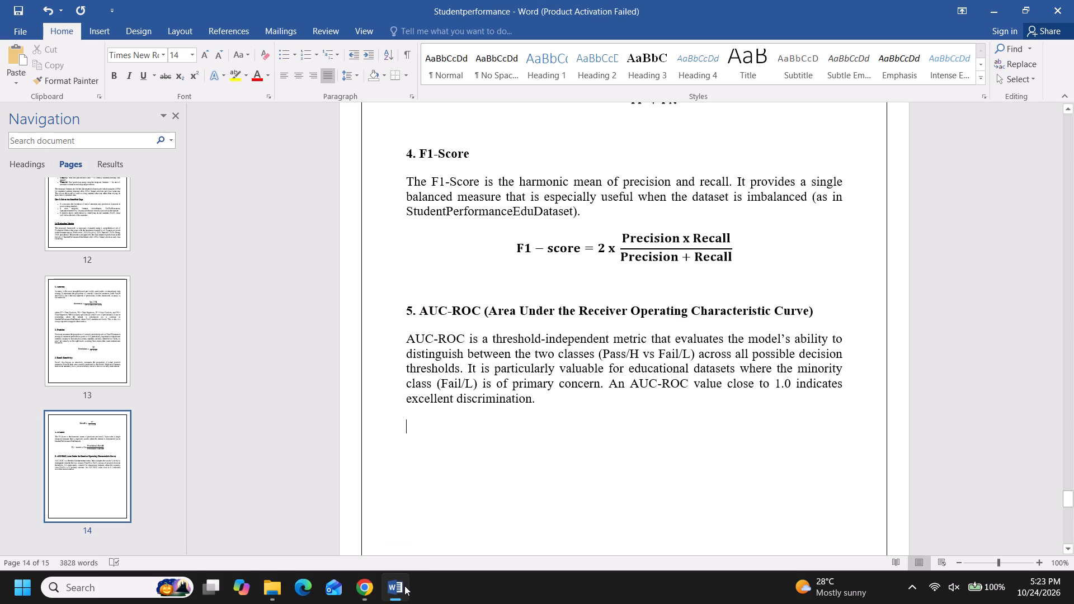
{"action": "key", "text": "alt+equal"}
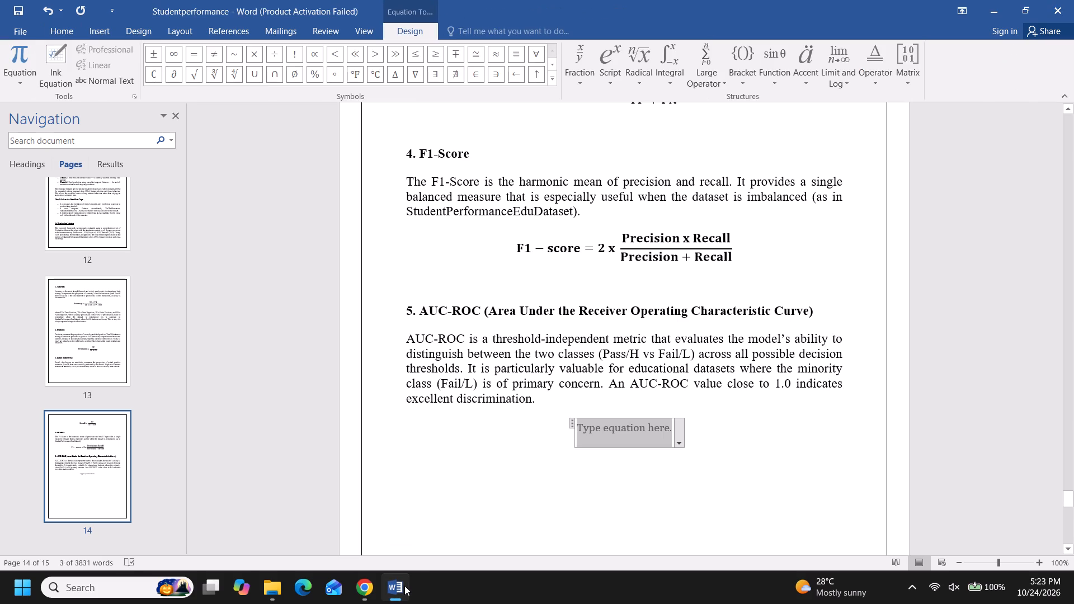
{"action": "key", "text": "a"}
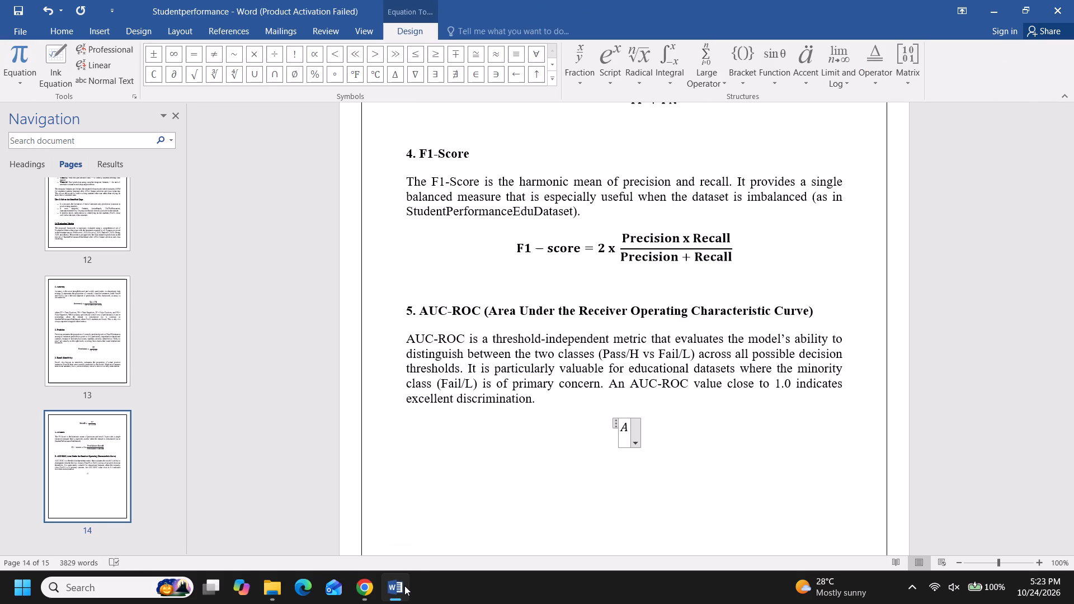
{"action": "type", "text": "OC"}
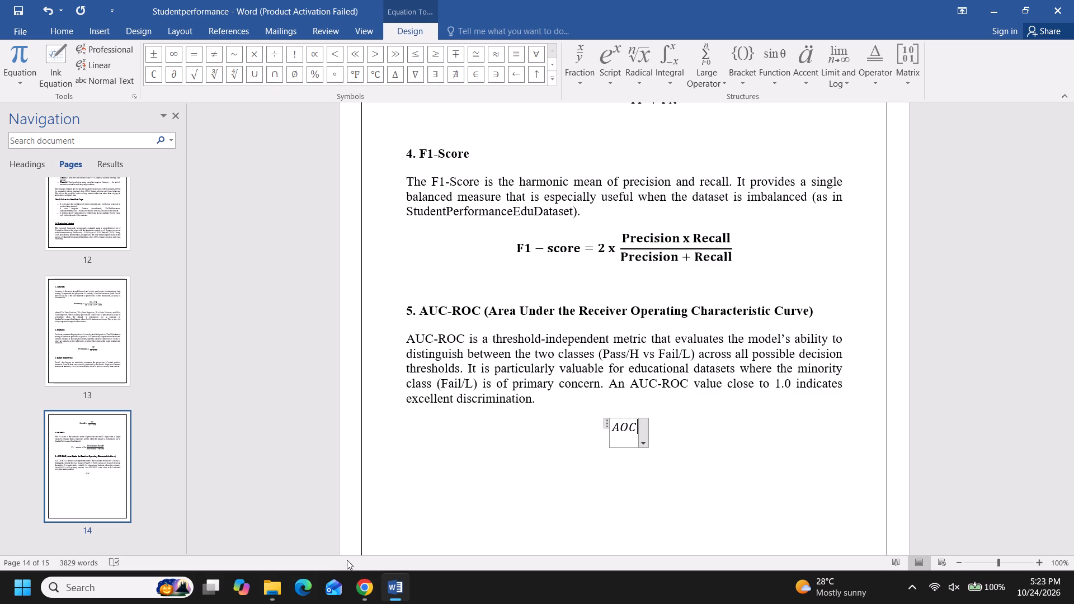
{"action": "left_click", "coordinate": [367, 587]}
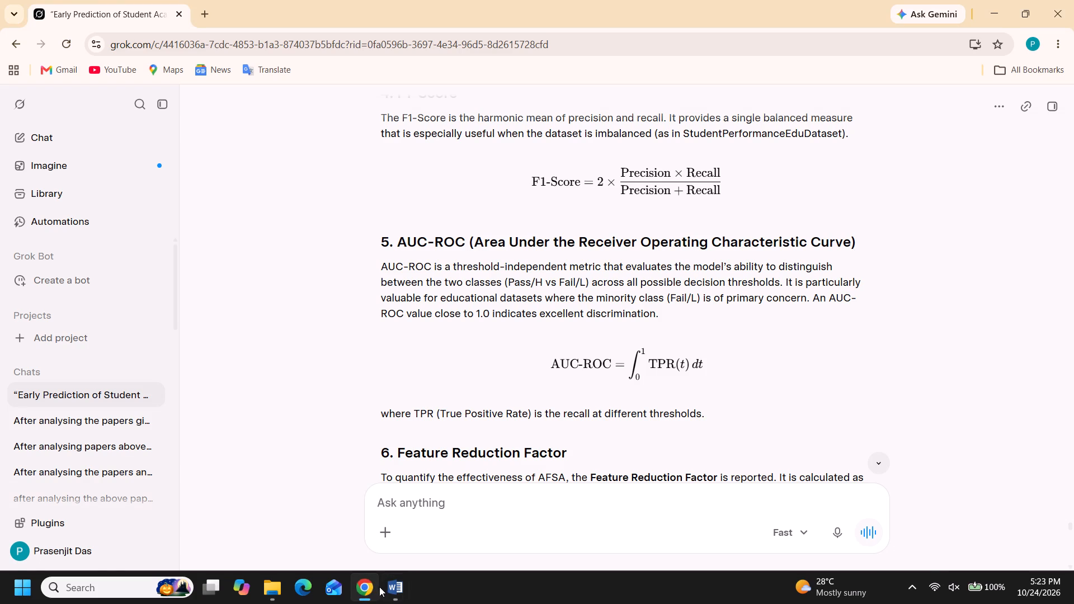
{"action": "left_click", "coordinate": [383, 588]}
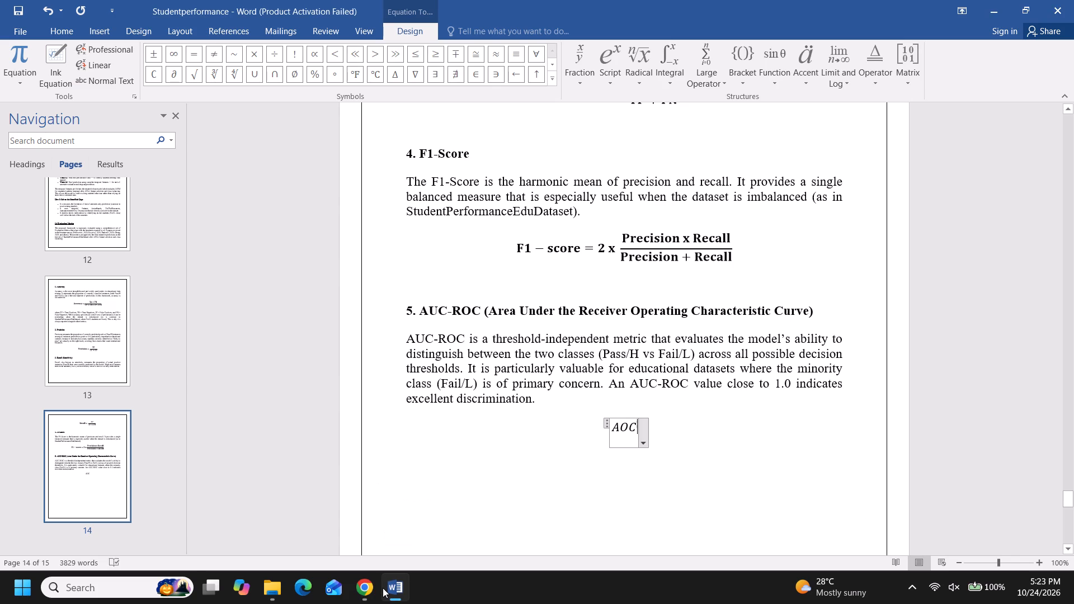
{"action": "key", "text": "minus"}
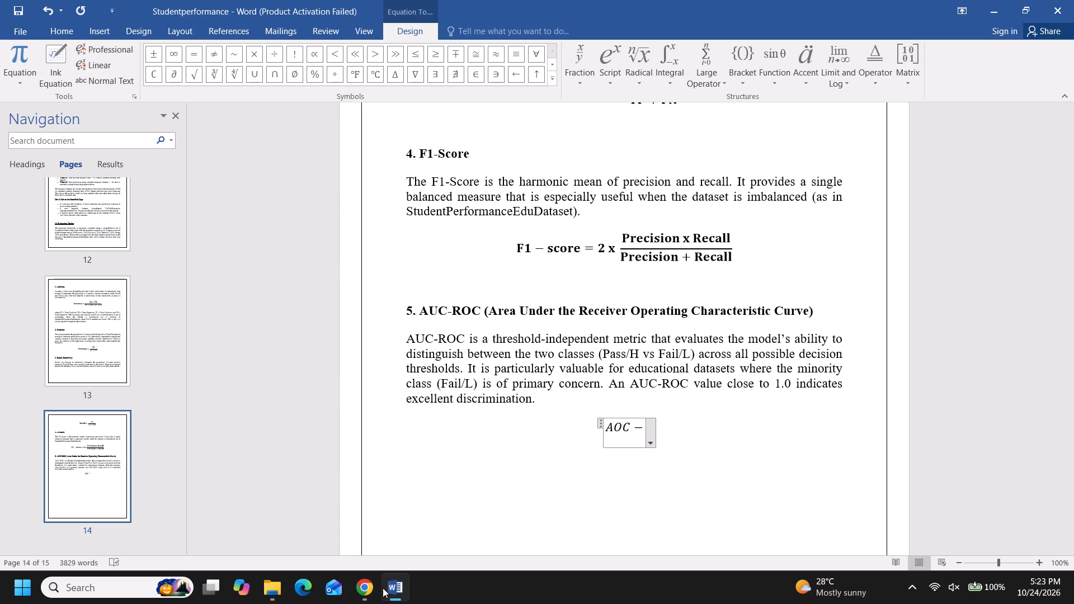
{"action": "left_click", "coordinate": [369, 590]}
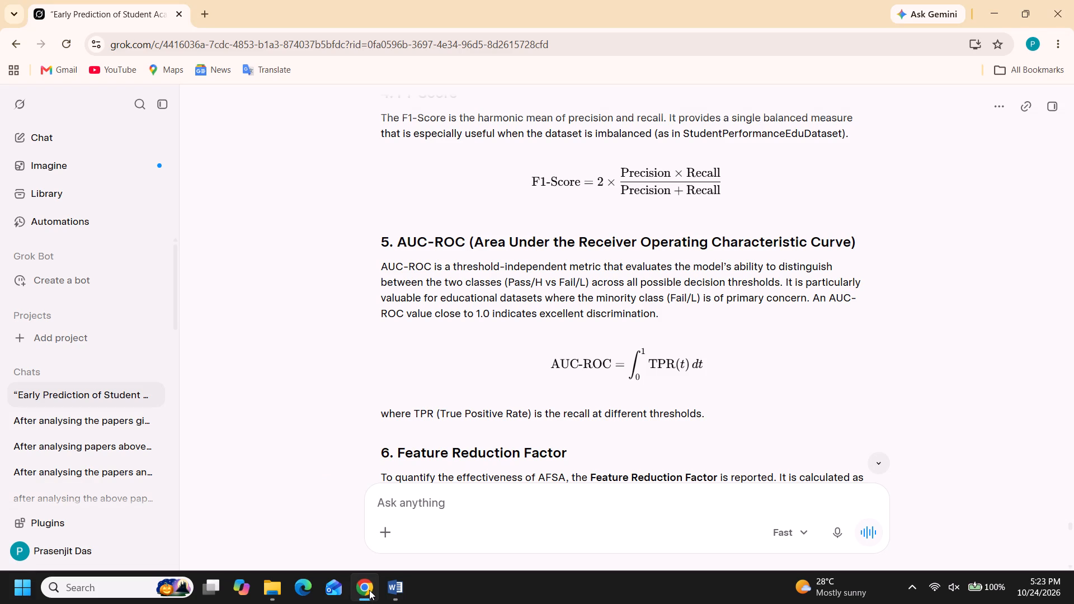
{"action": "left_click", "coordinate": [390, 592]}
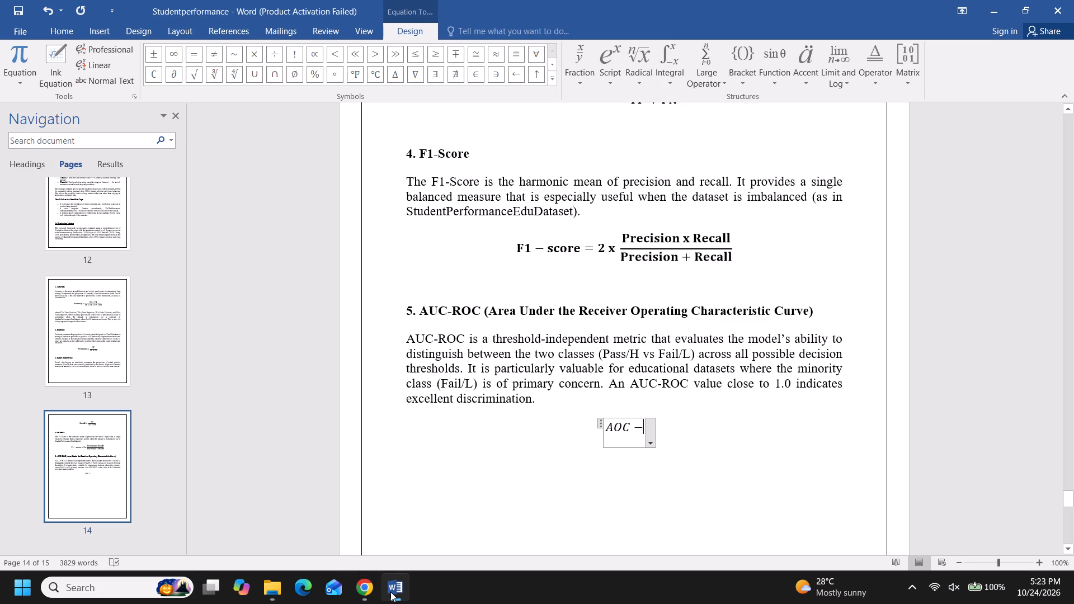
{"action": "type", "text": "ROC"}
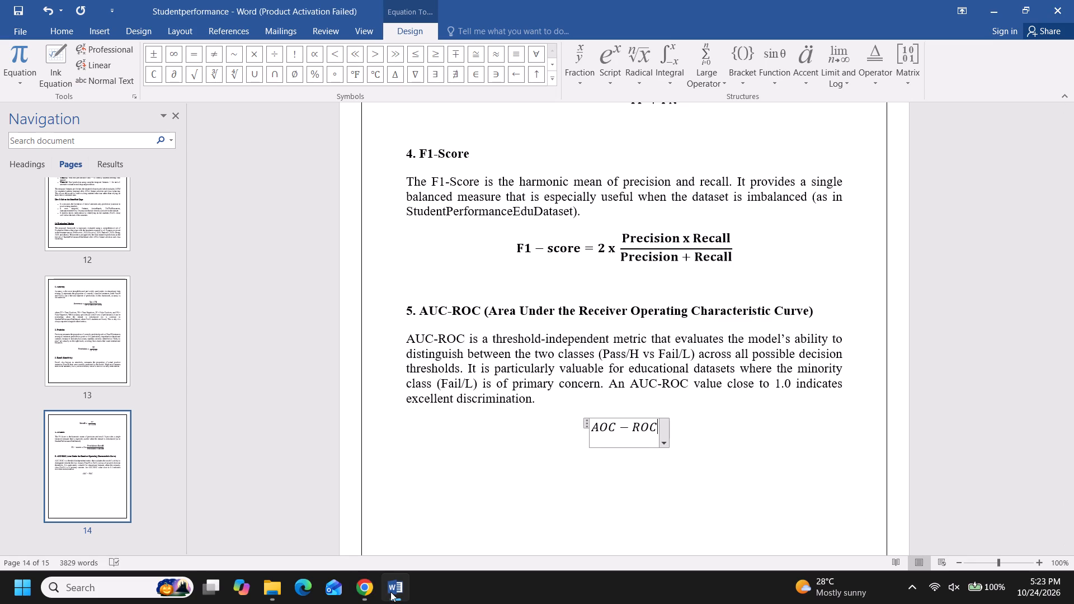
{"action": "key", "text": "space"}
{"action": "type", "text": "="}
{"action": "key", "text": "space"}
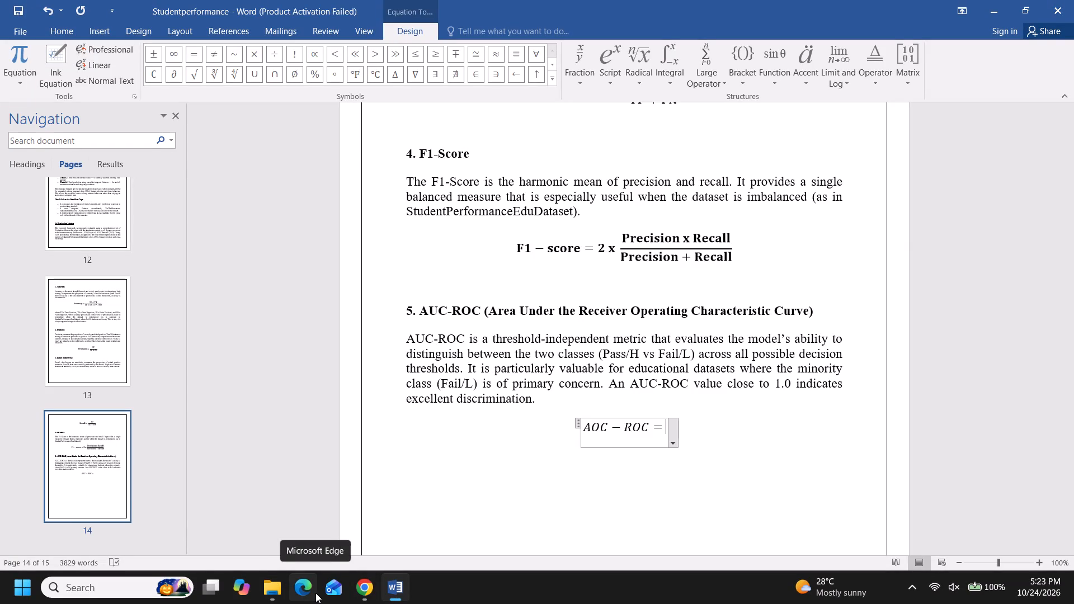
Recheck the formula in the Grok chat and insert a single integral with side limits after the equals sign in the Word equation.
{"action": "left_click", "coordinate": [370, 594]}
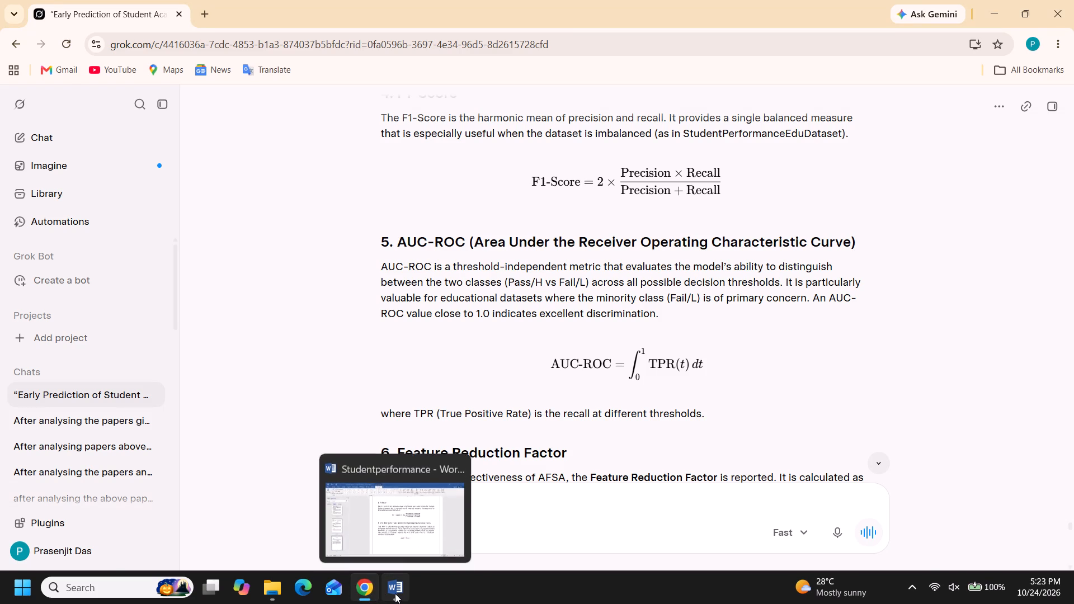
{"action": "left_click", "coordinate": [395, 593]}
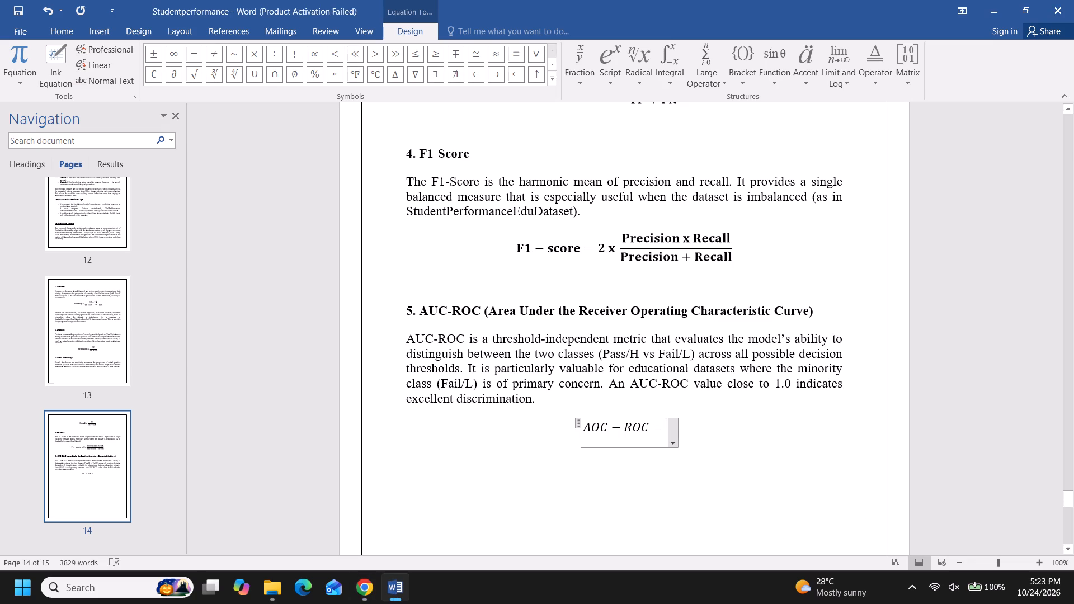
{"action": "left_click", "coordinate": [673, 86]}
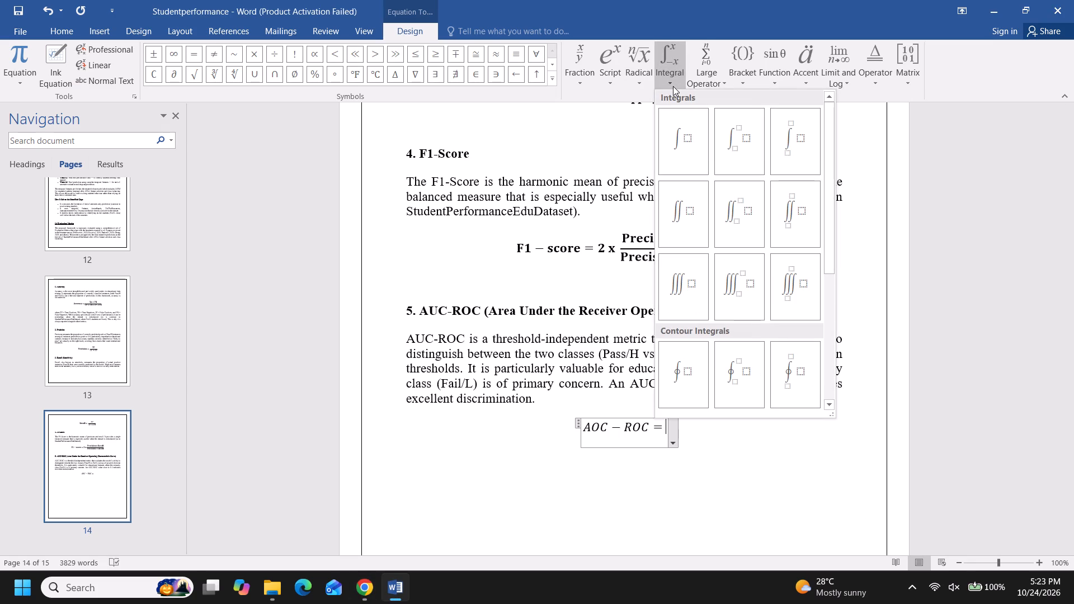
{"action": "left_click", "coordinate": [357, 588]}
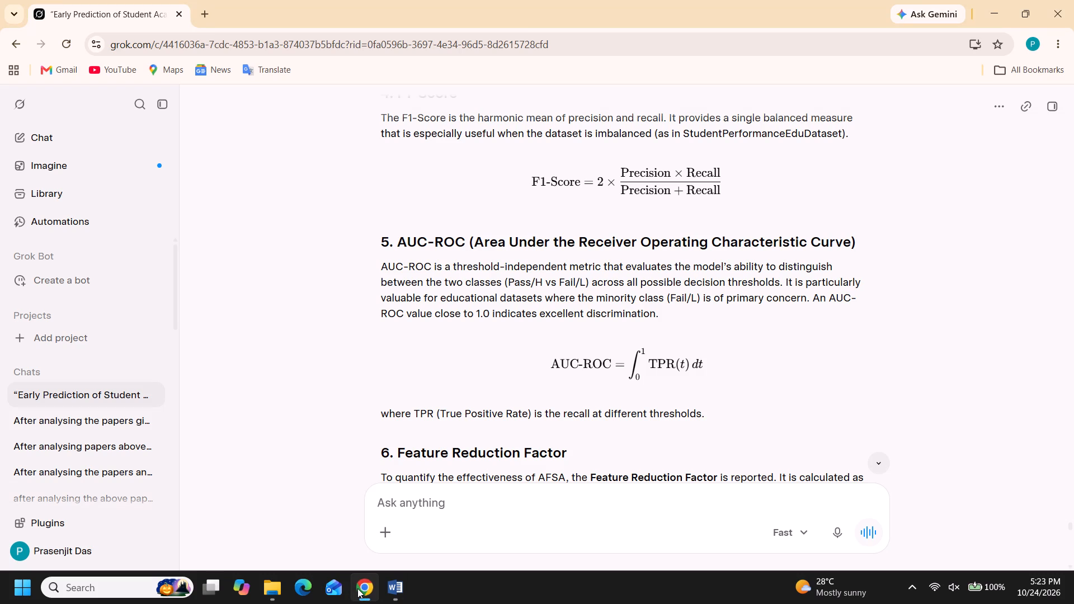
{"action": "left_click", "coordinate": [388, 594]}
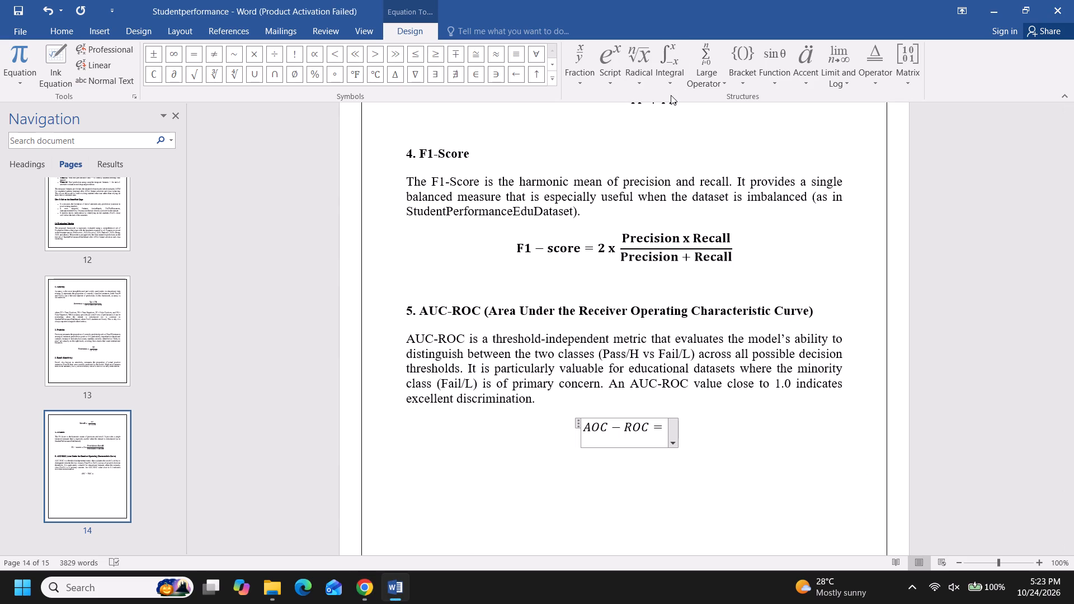
{"action": "left_click", "coordinate": [671, 77]}
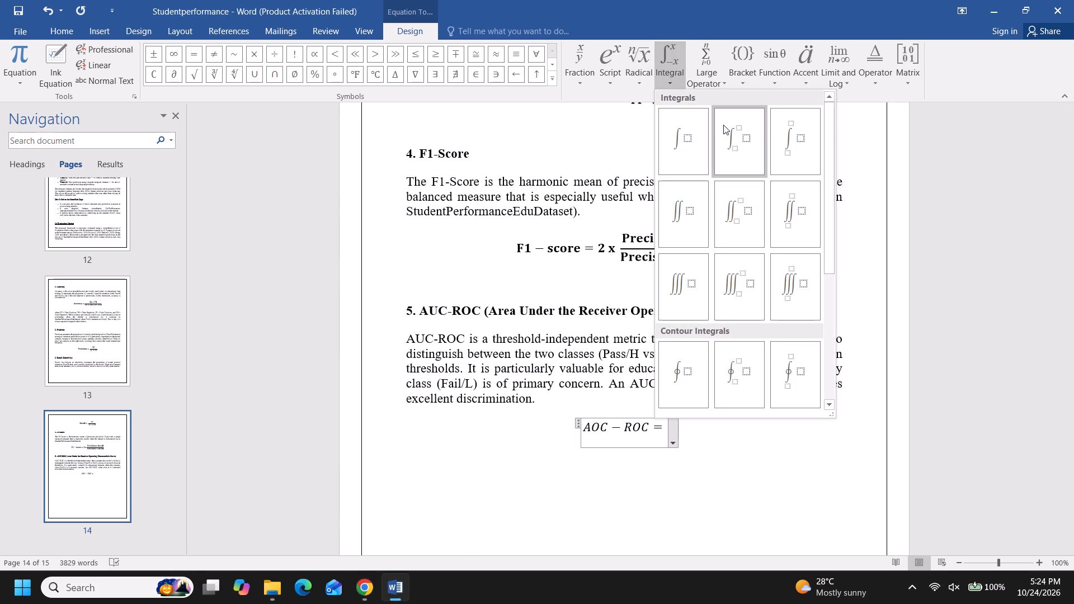
{"action": "left_click", "coordinate": [735, 133]}
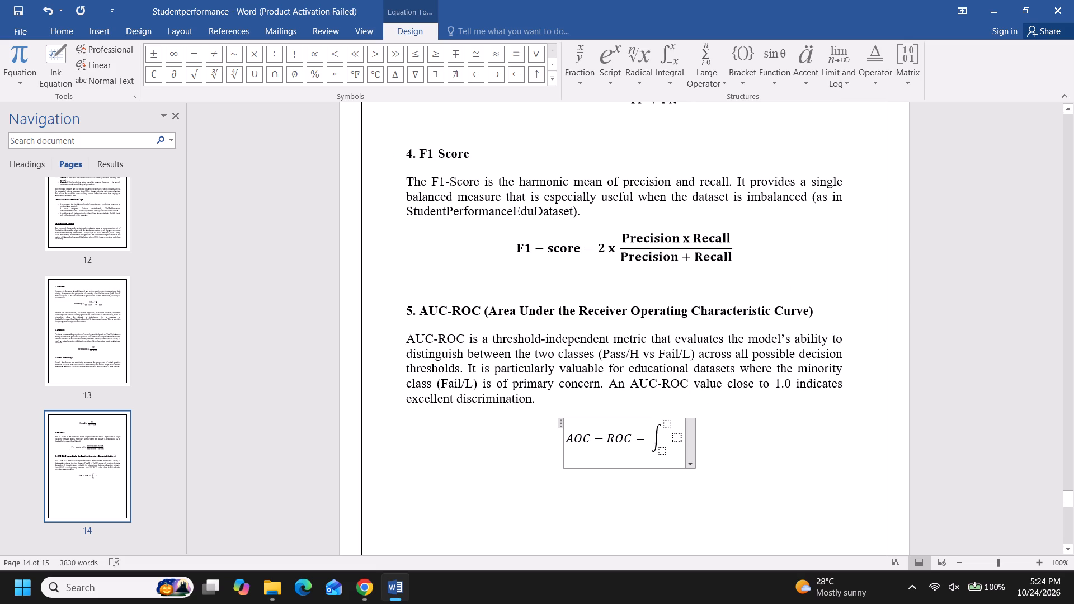
Check the AUC-ROC formula in the Grok chat and set the Word integral's upper limit to 1 and lower limit to 0.
{"action": "left_click", "coordinate": [366, 584]}
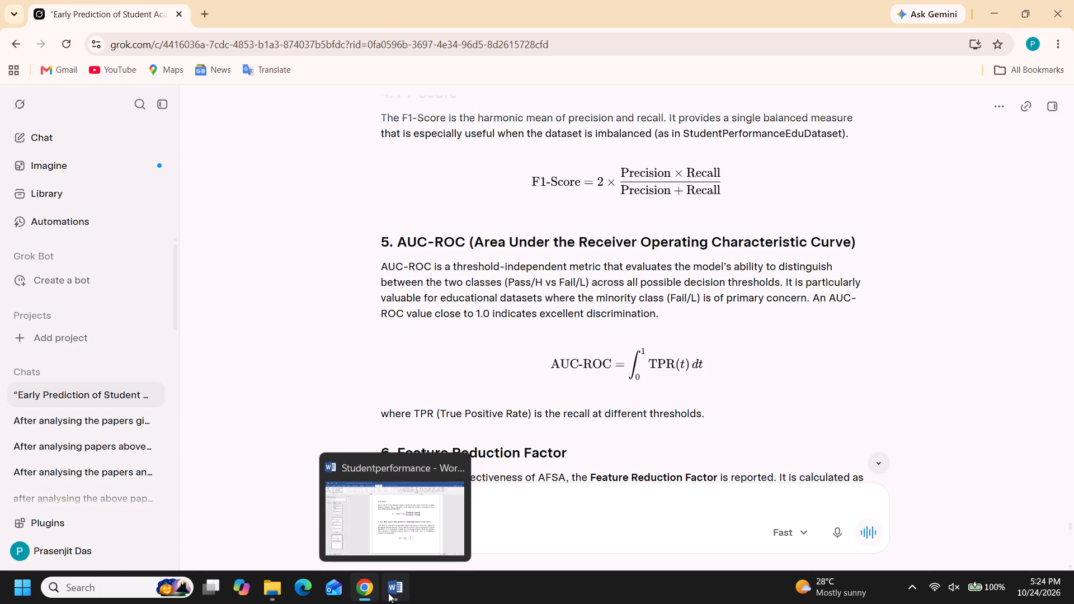
{"action": "left_click", "coordinate": [389, 593]}
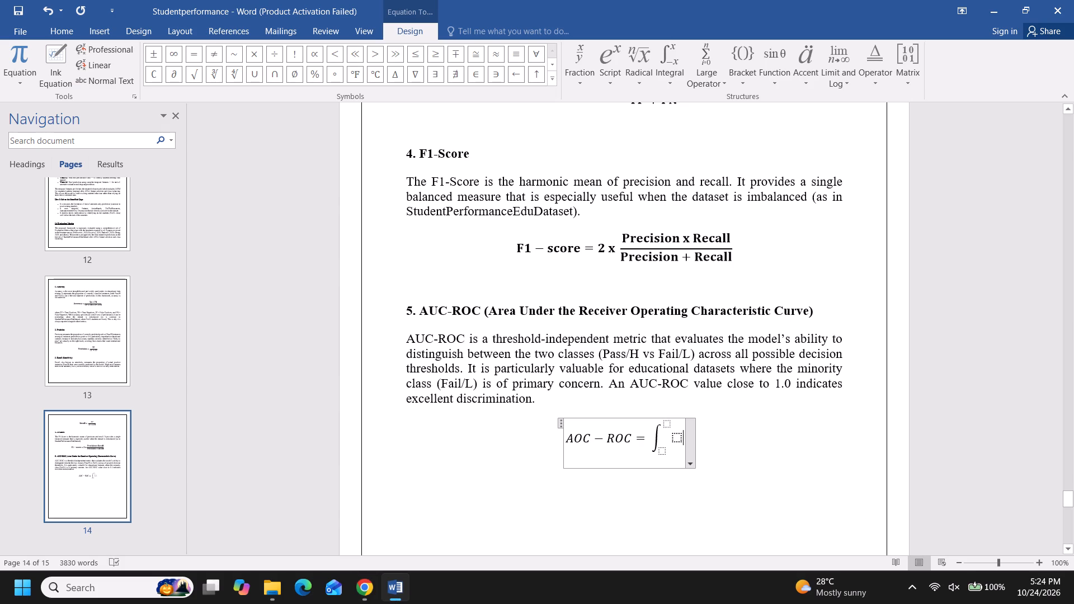
{"action": "left_click", "coordinate": [668, 422]}
{"action": "key", "text": "1"}
{"action": "left_click", "coordinate": [662, 450]}
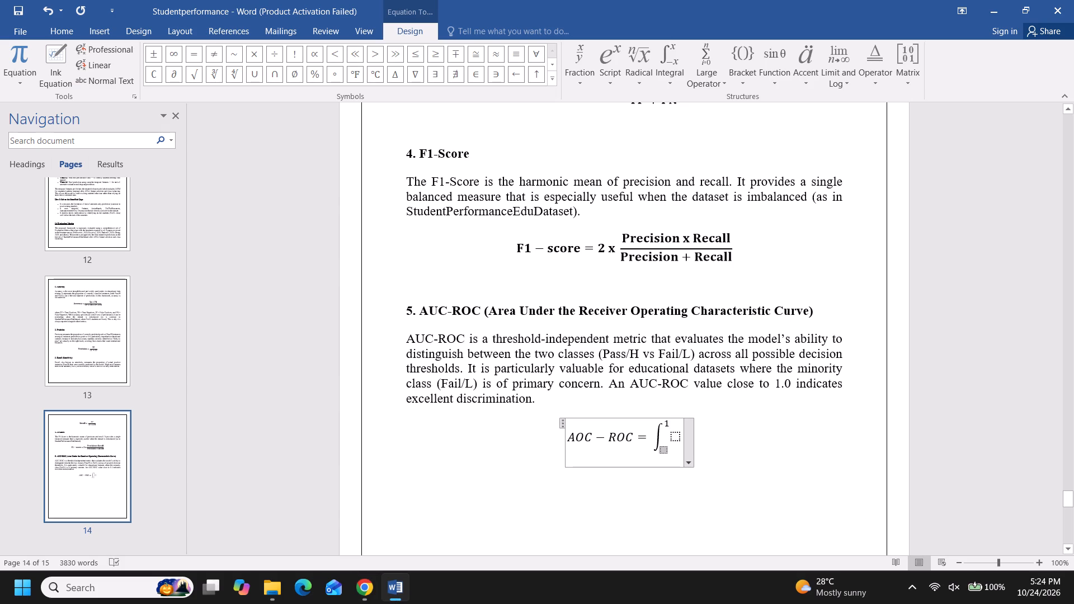
{"action": "key", "text": "0"}
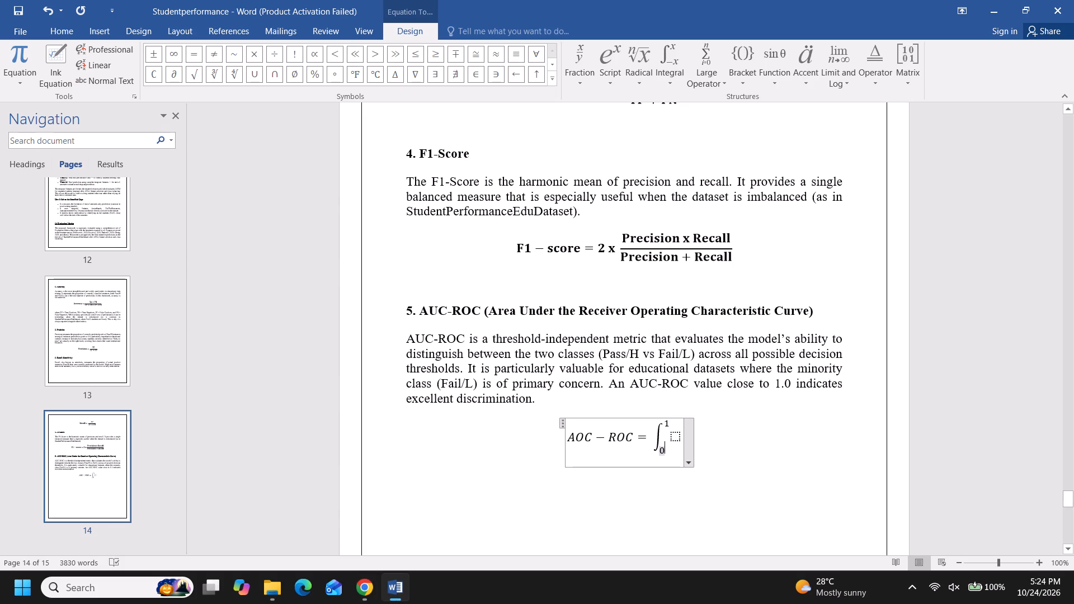
Fill the integrand of the Word equation with "TPR(t)dt", checking the formula in the Grok chat, and leave the equation.
{"action": "left_click", "coordinate": [676, 436]}
{"action": "left_click", "coordinate": [368, 587]}
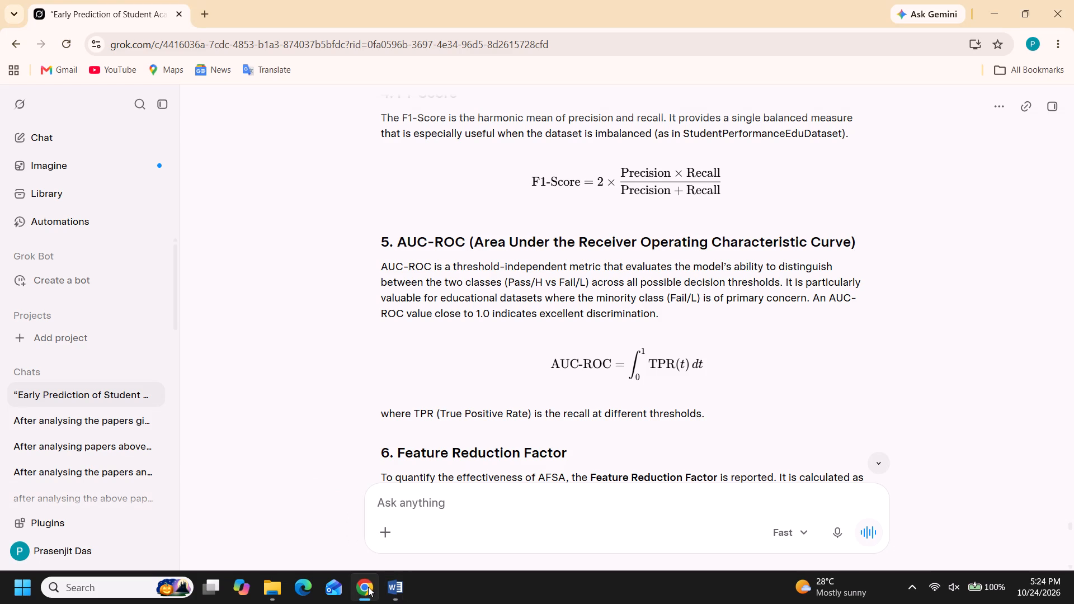
{"action": "left_click", "coordinate": [397, 589]}
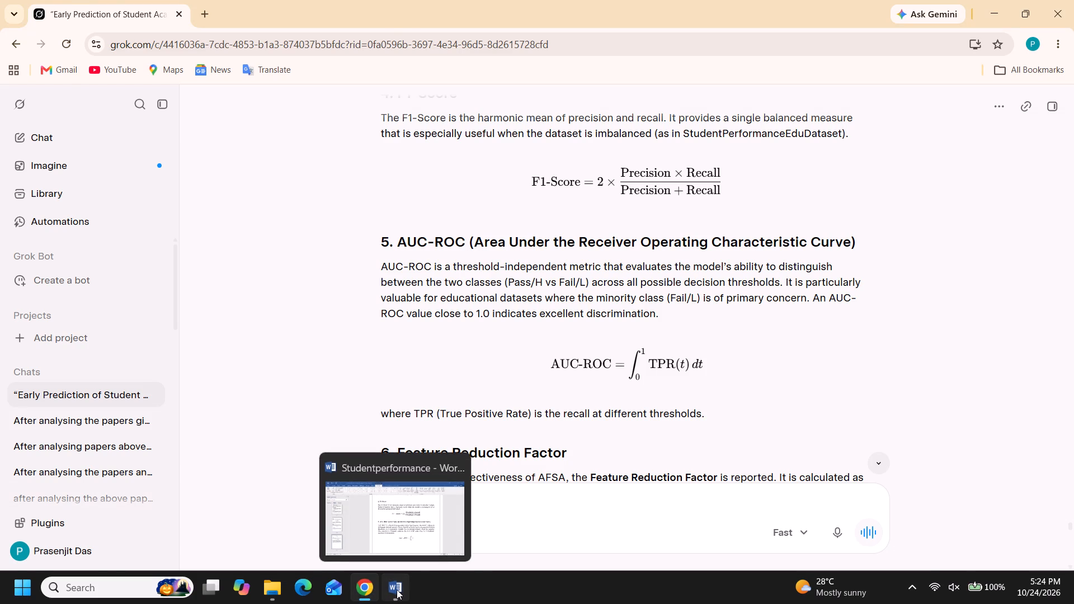
{"action": "type", "text": "TP"}
{"action": "key", "text": "r"}
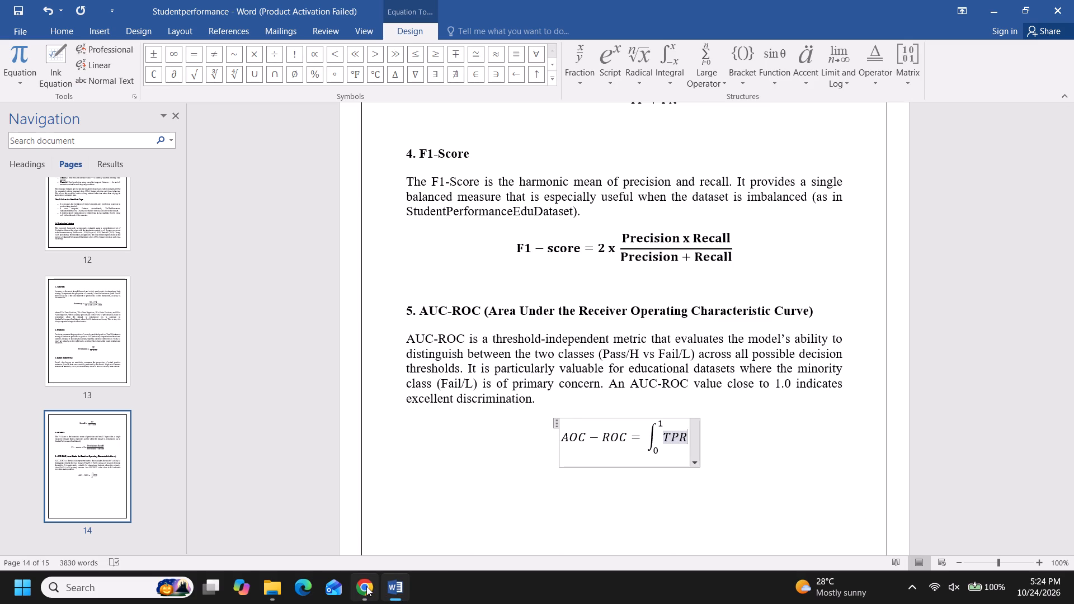
{"action": "left_click", "coordinate": [366, 586]}
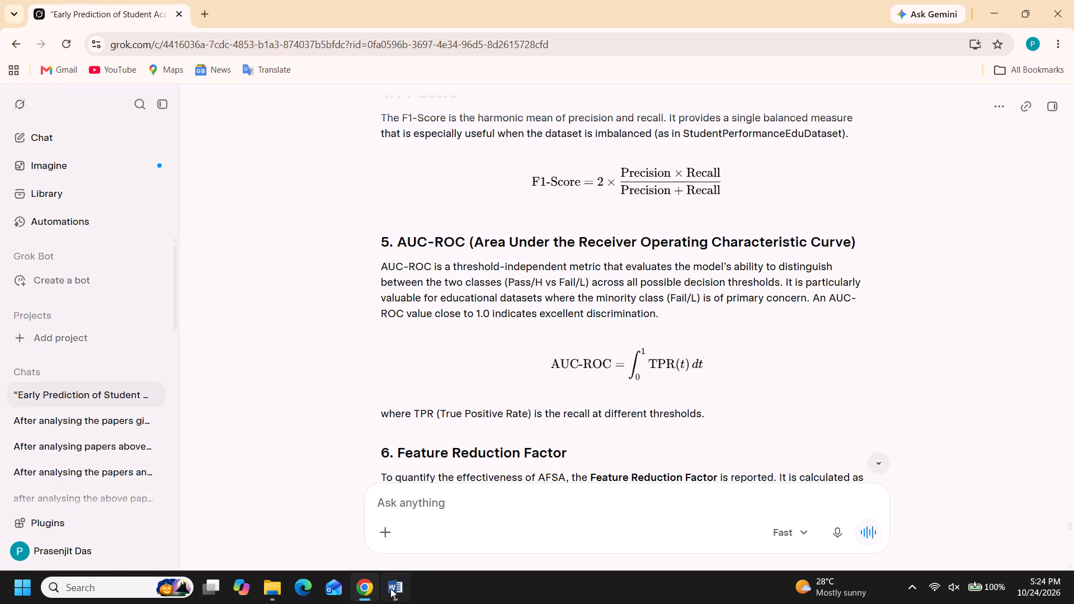
{"action": "left_click", "coordinate": [392, 589]}
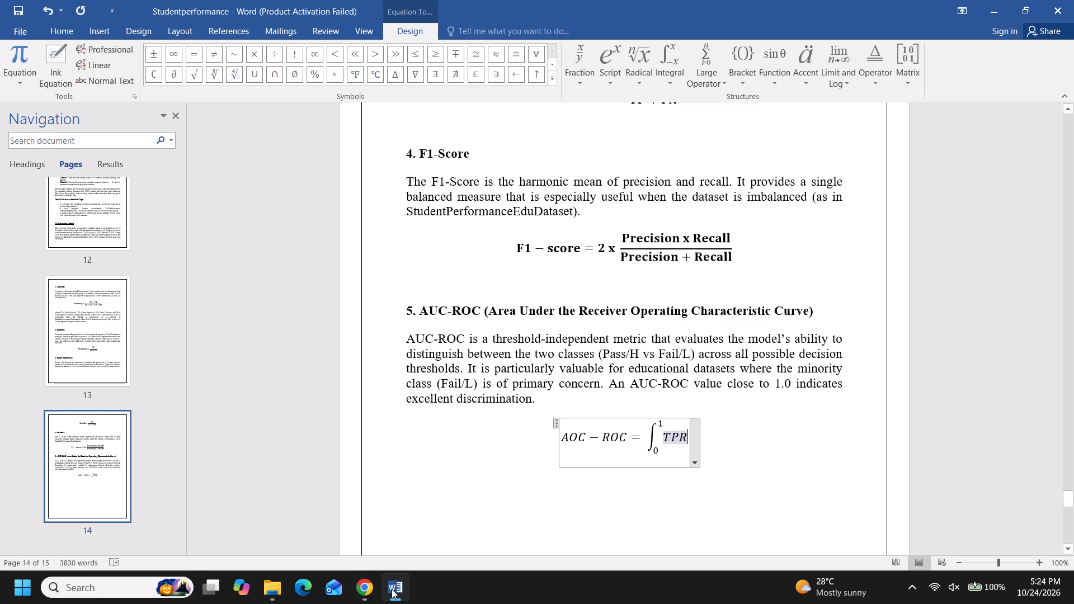
{"action": "type", "text": "(t)"}
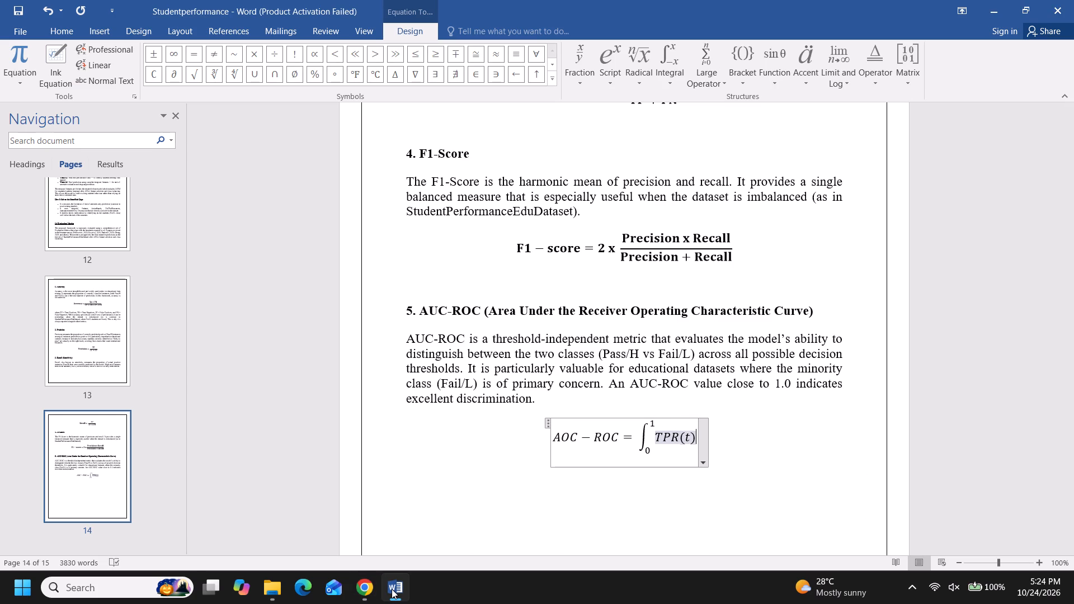
{"action": "left_click", "coordinate": [366, 587]}
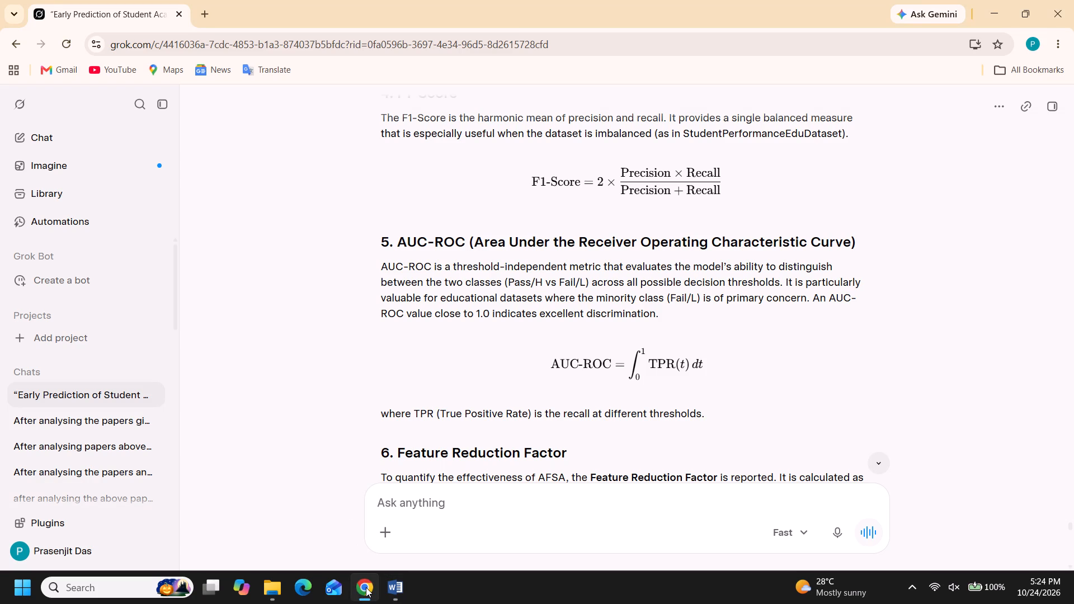
{"action": "left_click", "coordinate": [393, 589]}
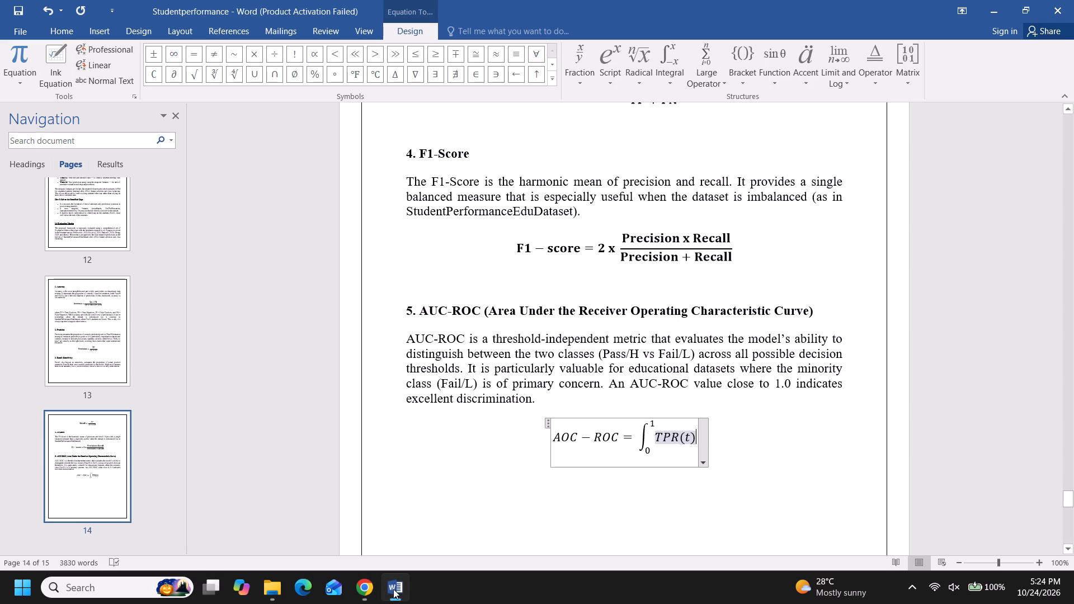
{"action": "type", "text": "dt"}
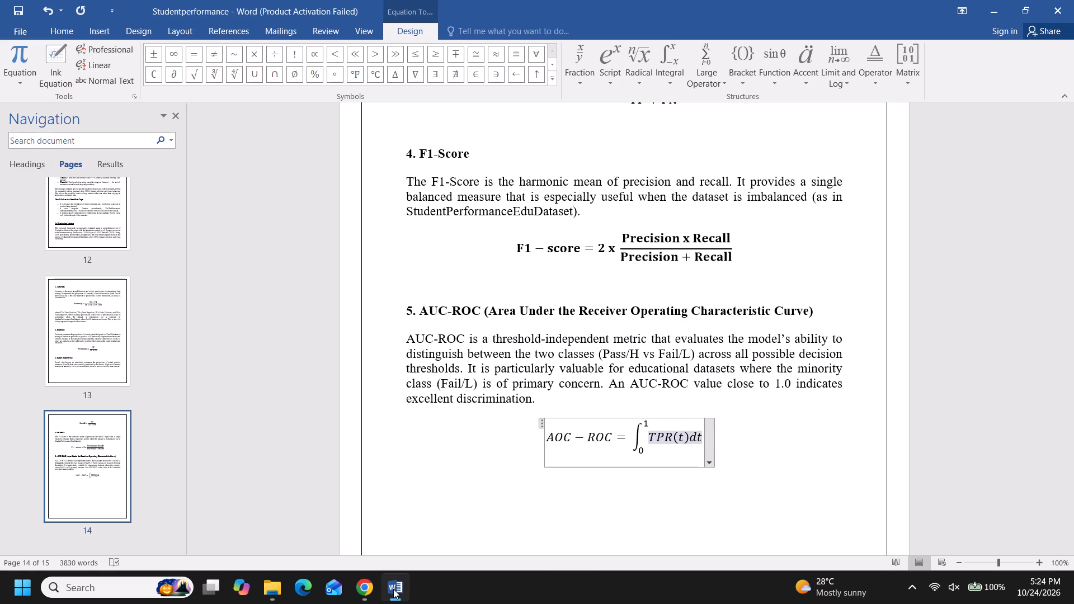
{"action": "left_click", "coordinate": [492, 517]}
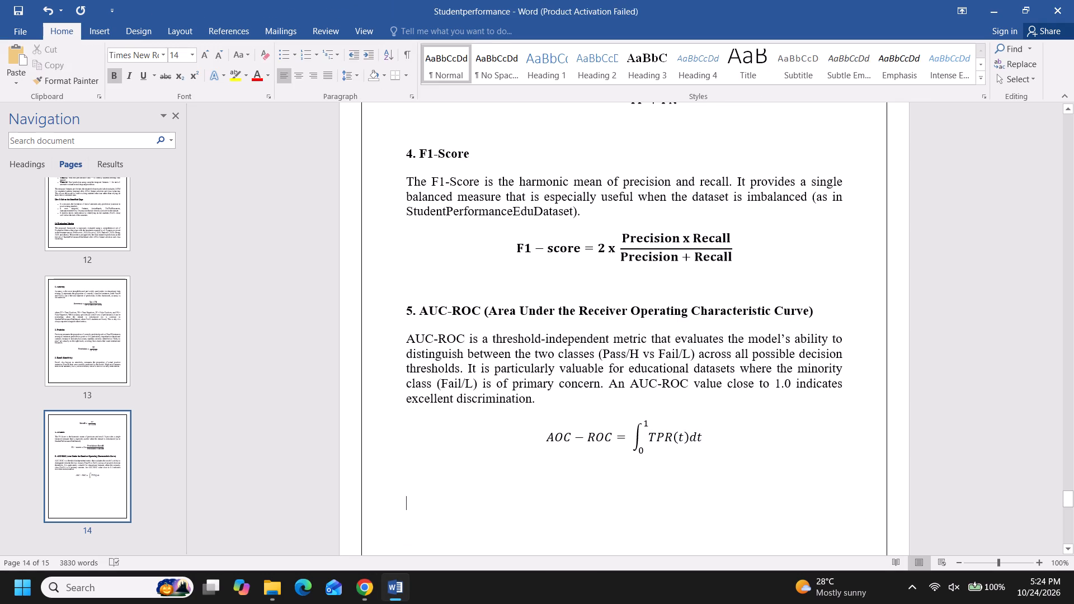
Make the whole AUC-ROC equation bold and remove its italics.
{"action": "left_click_drag", "start_coordinate": [542, 438], "coordinate": [600, 438]}
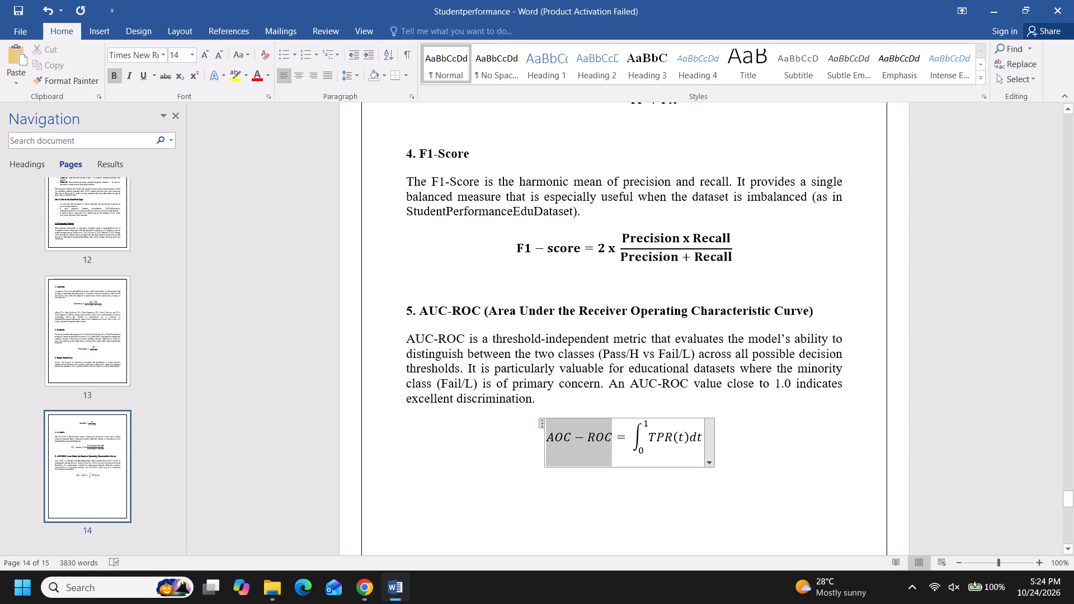
{"action": "left_click_drag", "start_coordinate": [600, 438], "coordinate": [679, 432]}
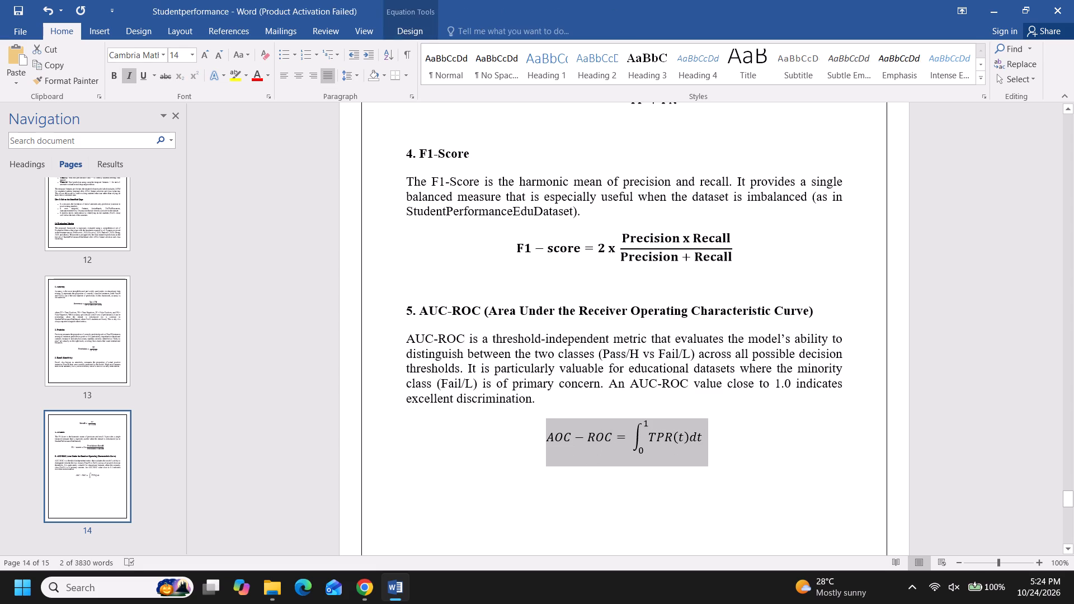
{"action": "left_click", "coordinate": [114, 74]}
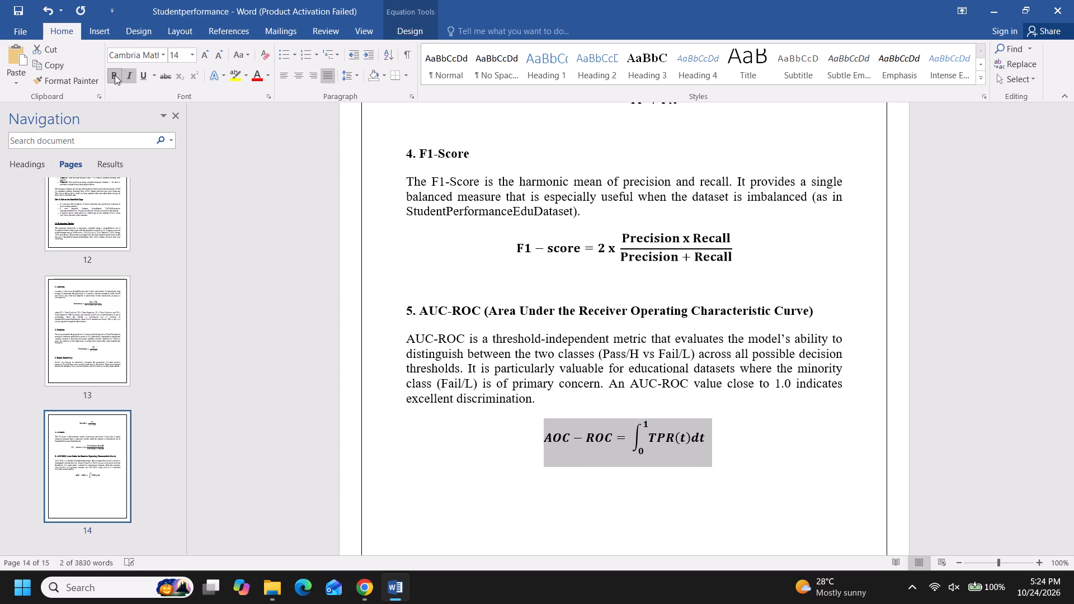
{"action": "left_click", "coordinate": [125, 77]}
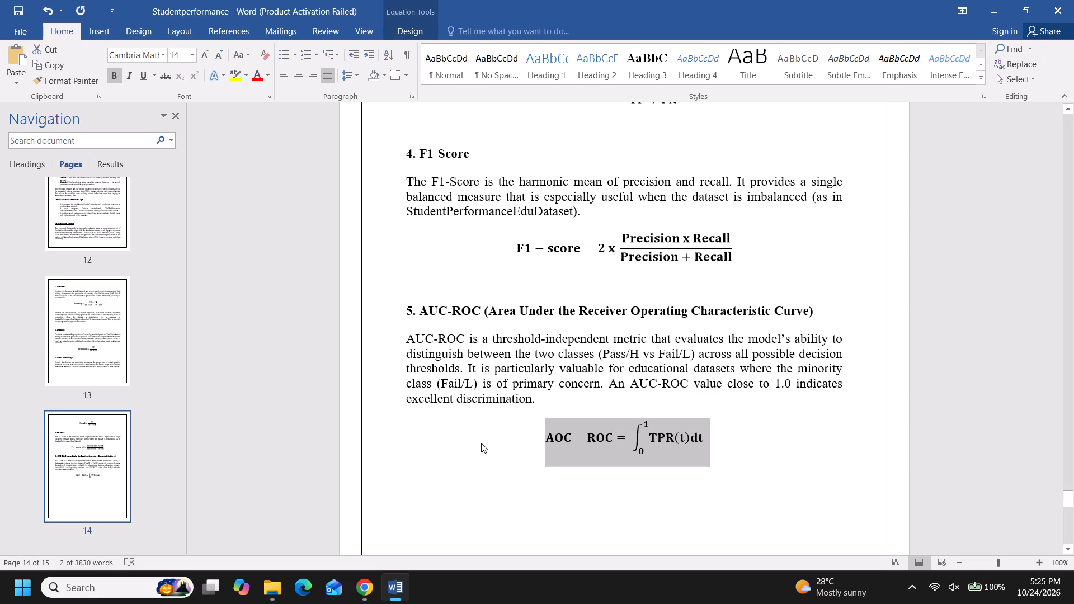
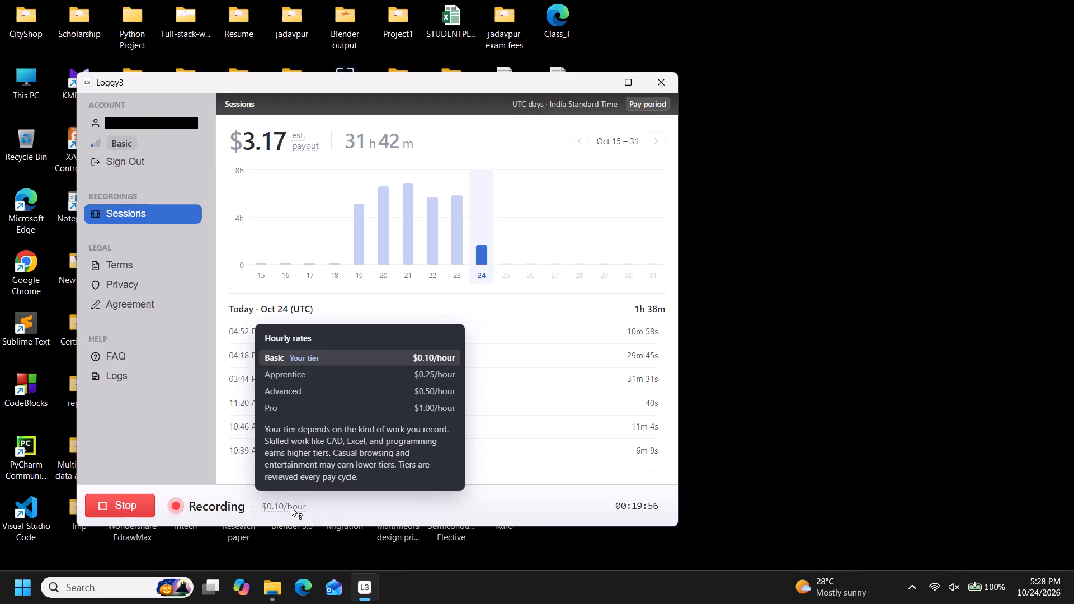
Close the Loggy3 window, acknowledge its background-running notice, and quit Loggy3 completely so it no longer runs in the background.
{"action": "left_click", "coordinate": [669, 82]}
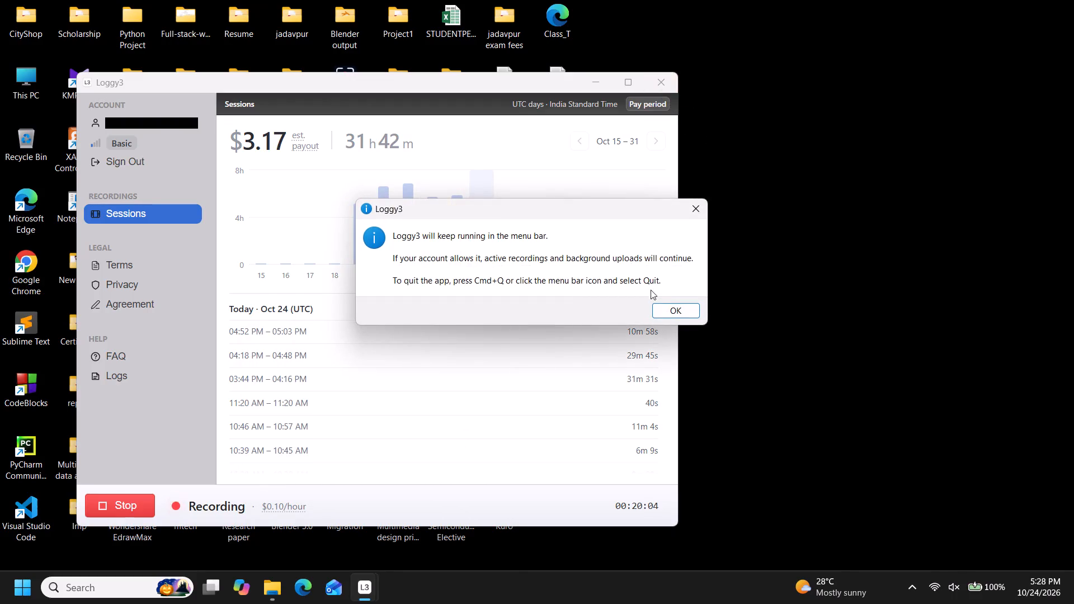
{"action": "left_click", "coordinate": [661, 308]}
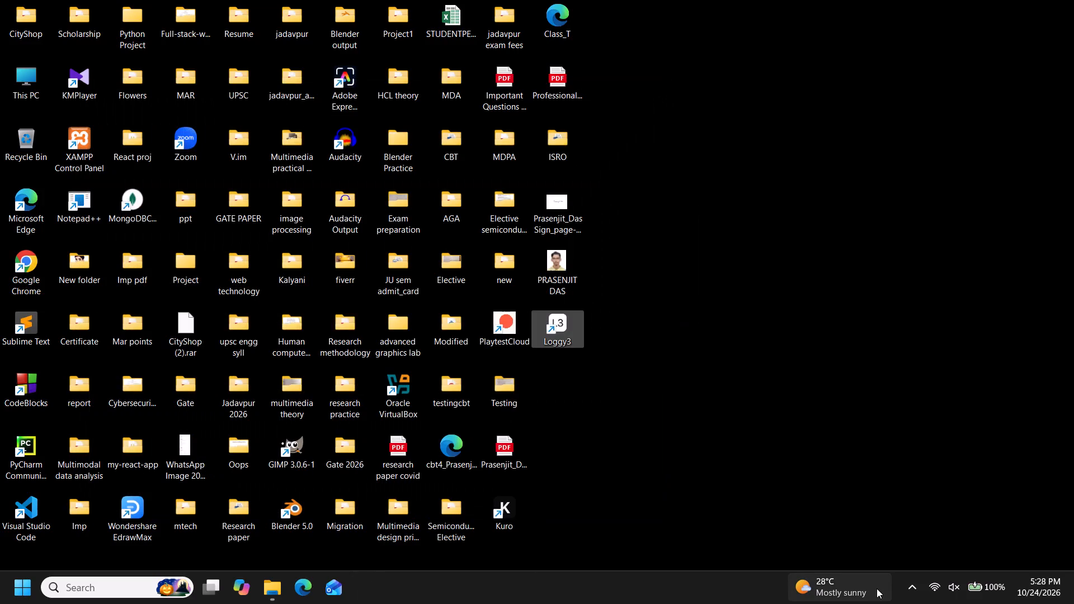
{"action": "left_click", "coordinate": [907, 591]}
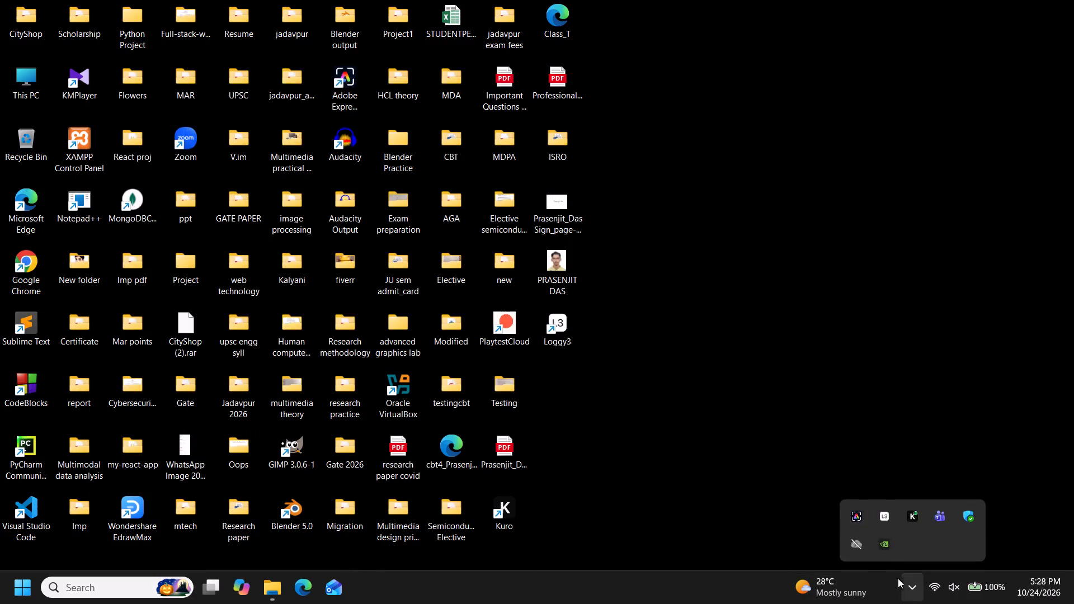
{"action": "right_click", "coordinate": [878, 523]}
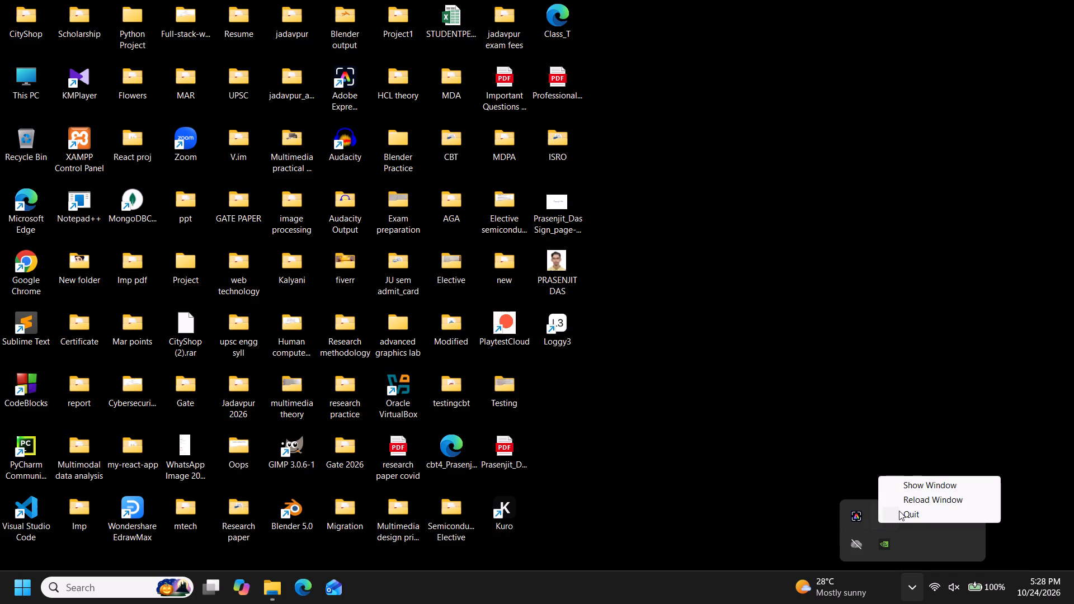
{"action": "left_click", "coordinate": [899, 511]}
{"action": "left_click", "coordinate": [774, 459]}
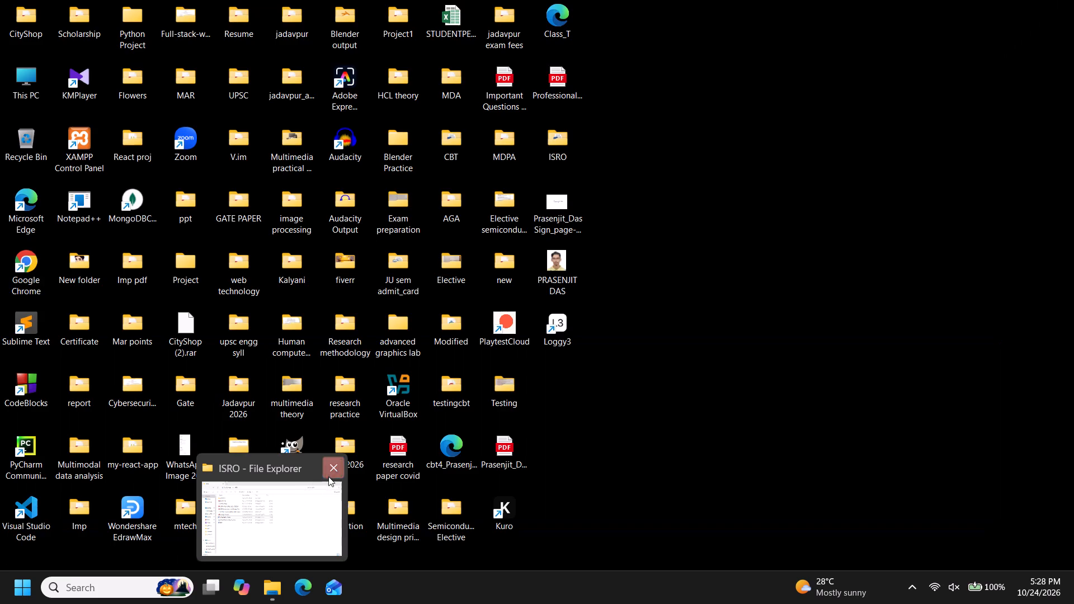
Close the open ISRO File Explorer window.
{"action": "left_click", "coordinate": [333, 474]}
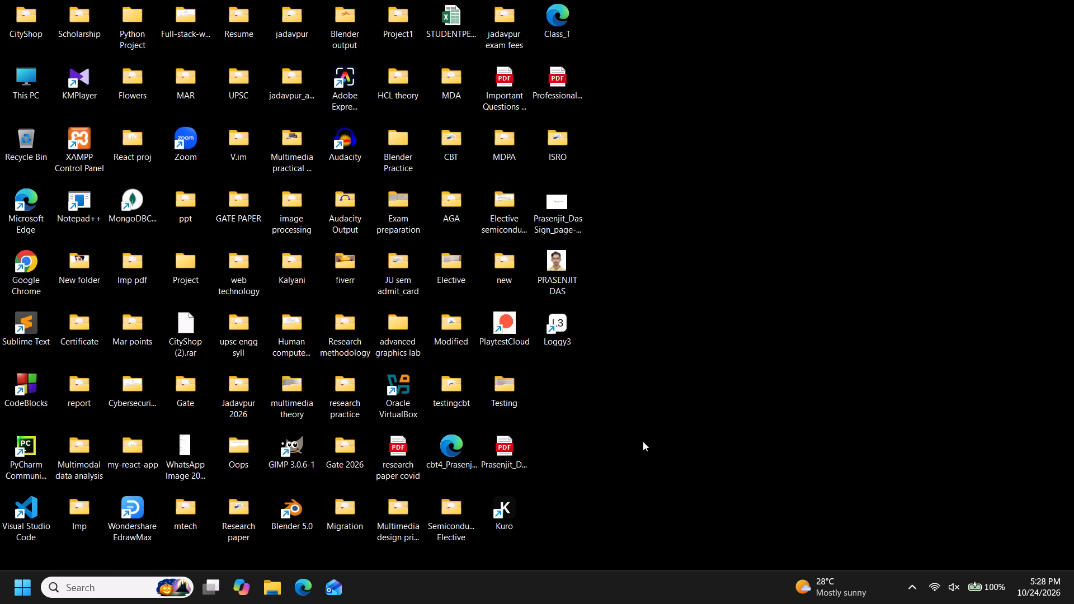
Call up the Windows shutdown dialog from the empty desktop and accept its default action.
{"action": "key", "text": "alt+F4"}
{"action": "key", "text": "Return"}
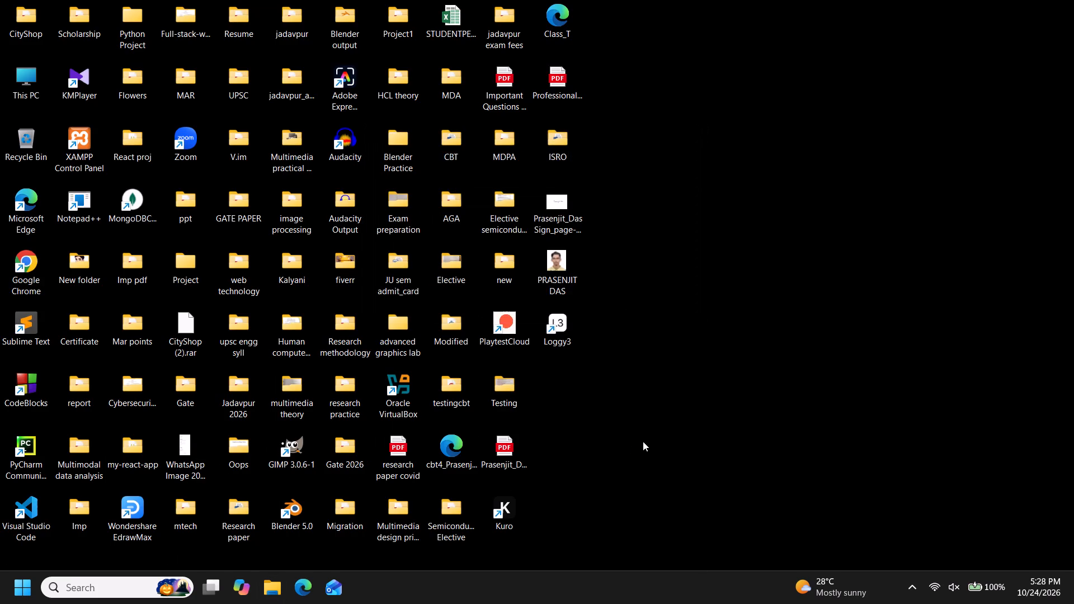